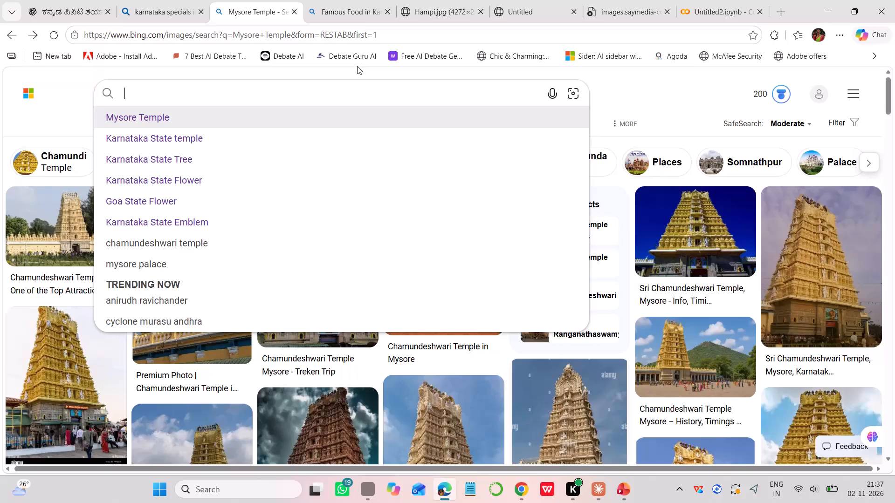
click(757, 9)
click(757, 9)
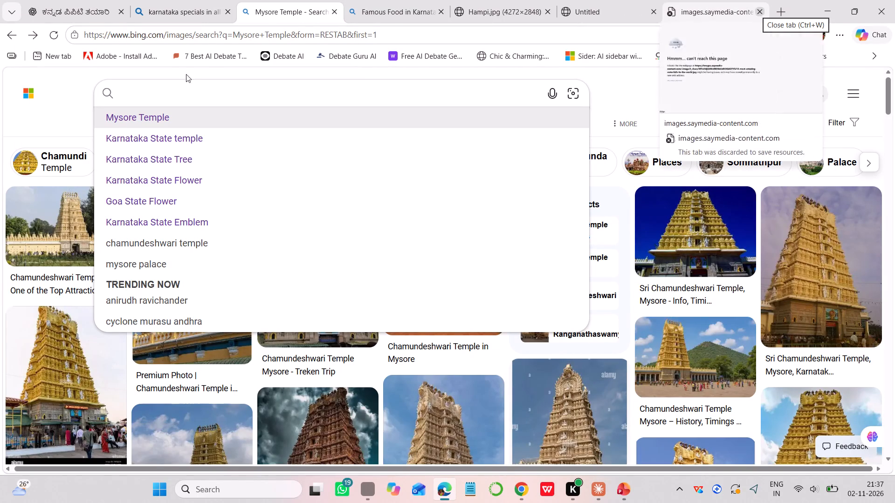
click(757, 9)
click(757, 9)
click(757, 9)
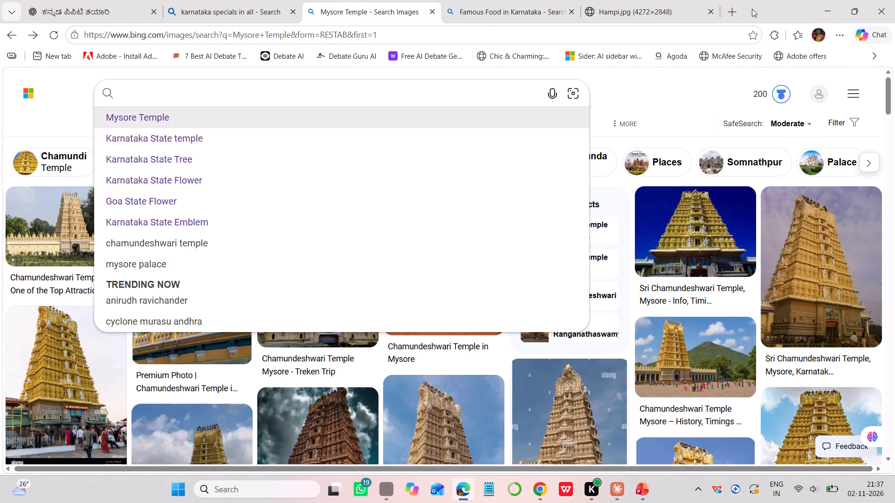
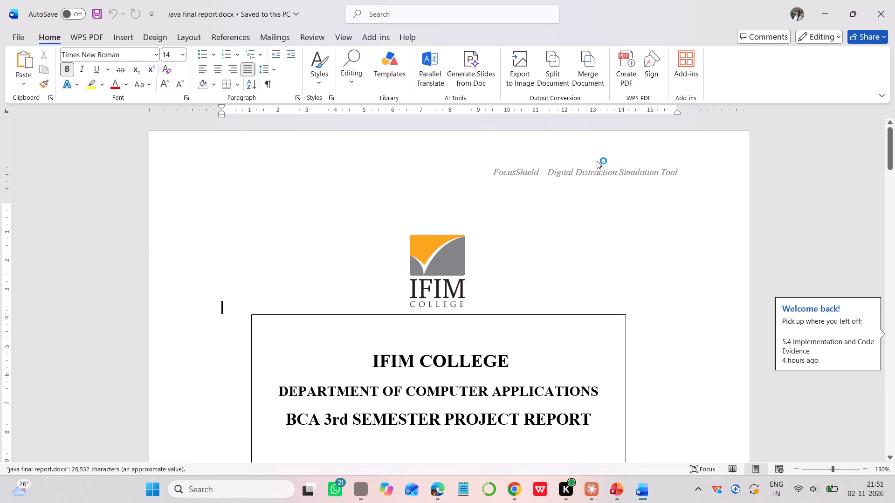
scroll(522, 273, down, 4)
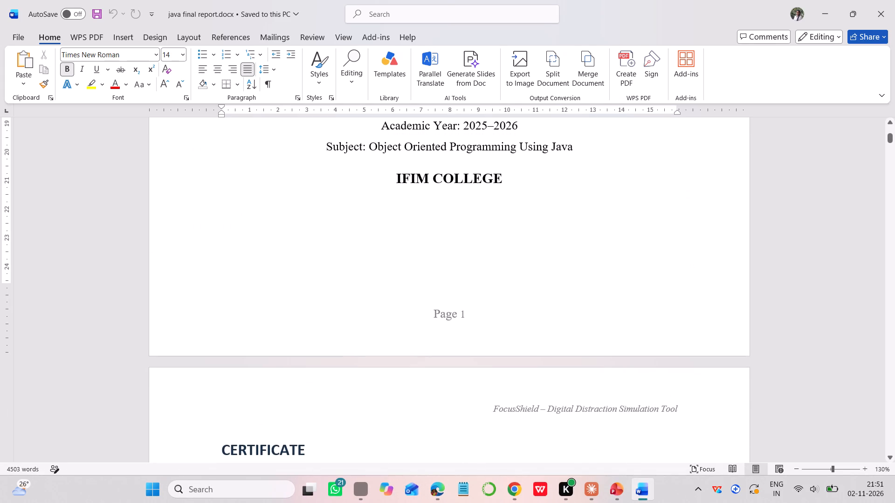
scroll(522, 273, down, 1)
ctrl+scroll(522, 273, down, 6)
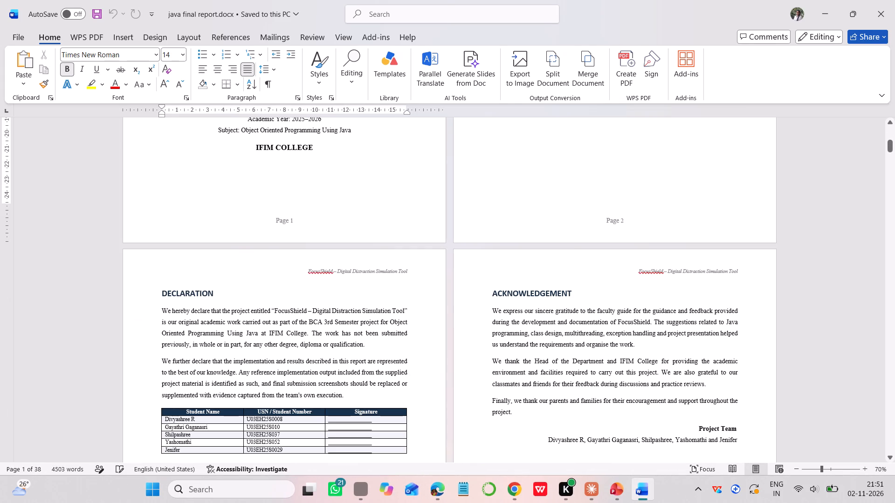
ctrl+scroll(447, 245, up, 8)
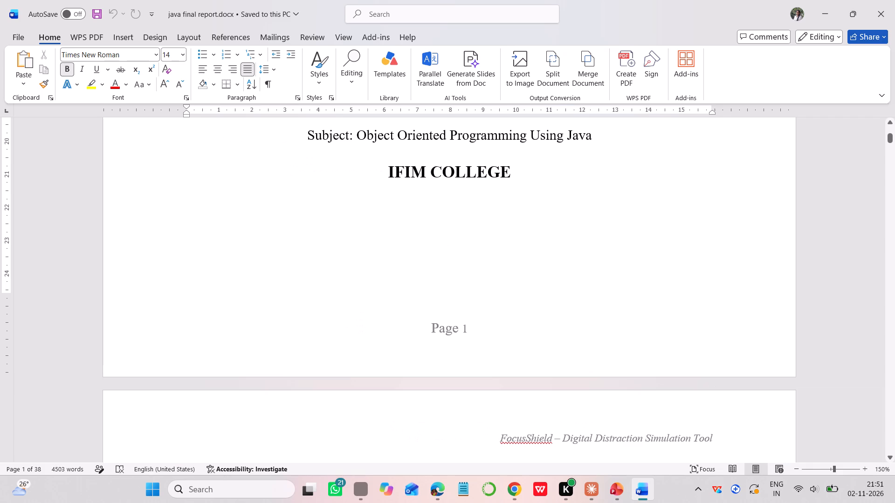
ctrl+scroll(530, 241, down, 2)
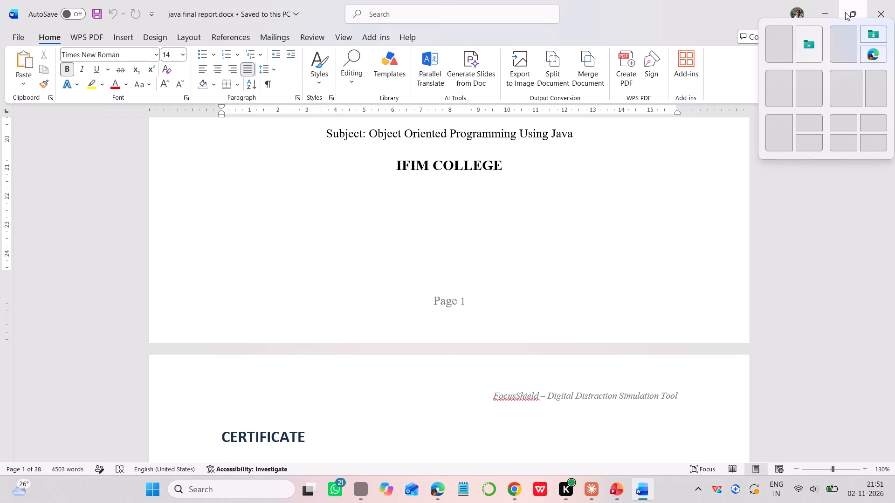
Arrange the original report in Word and the ChatGPT preview window side by side, each filling half the screen.
click(775, 85)
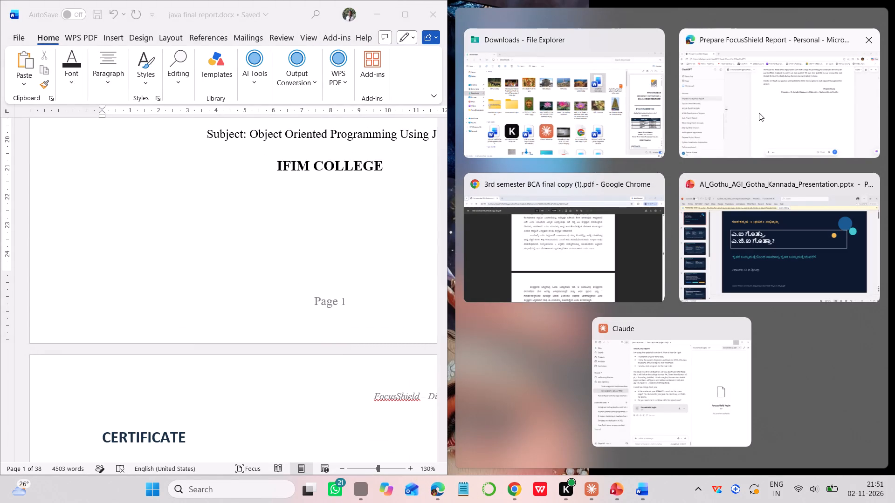
click(759, 113)
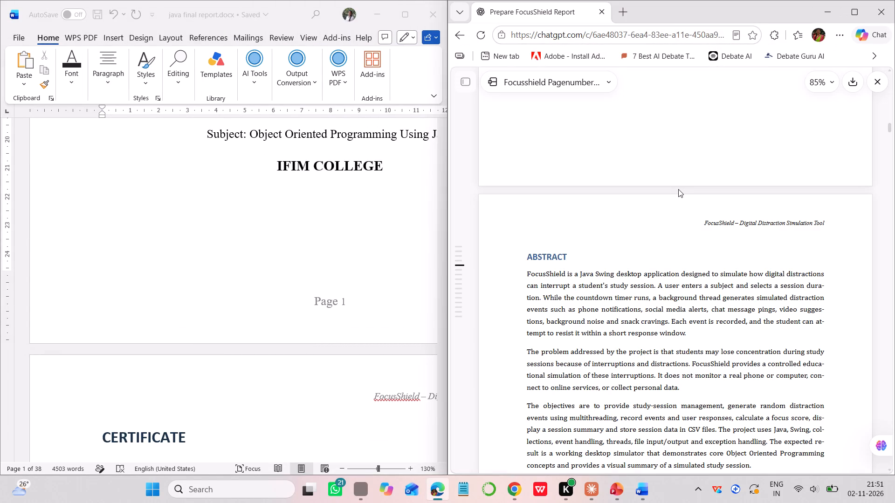
Go through the original report's front pages in Word, from the certificate to the table of contents.
scroll(678, 189, down, 1)
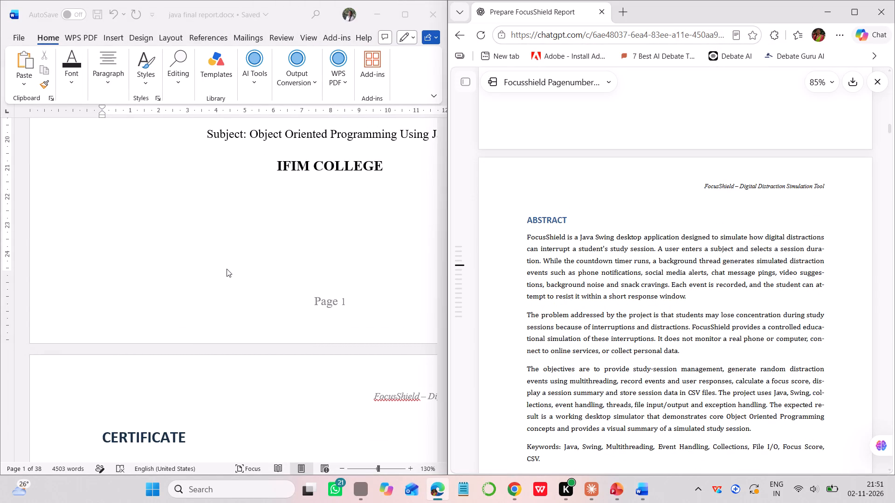
scroll(227, 269, left, 2)
ctrl+scroll(227, 269, down, 3)
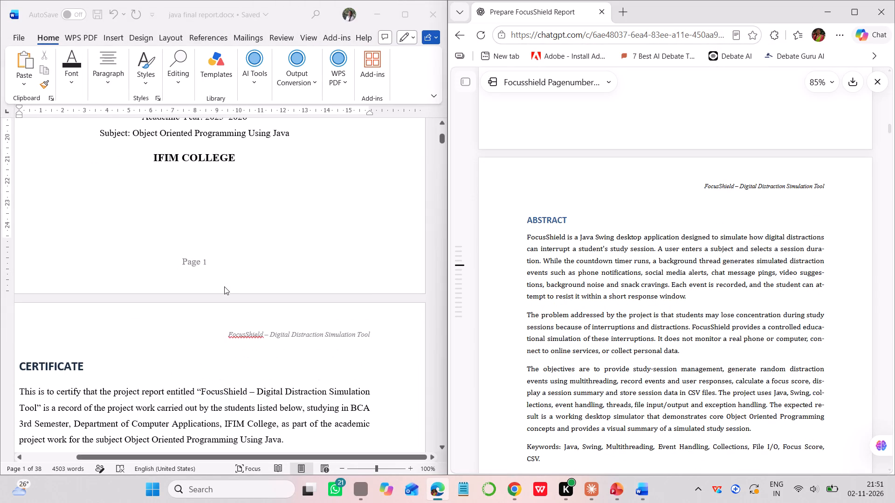
ctrl+scroll(224, 286, down, 2)
scroll(224, 286, down, 3)
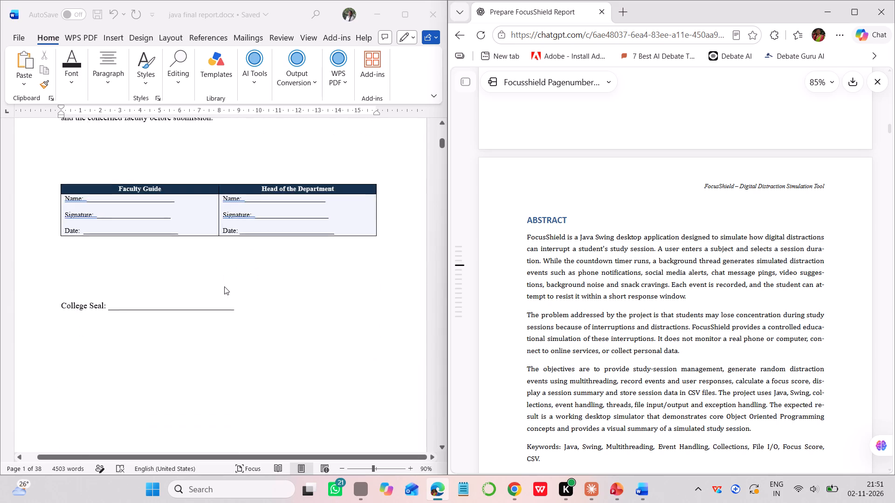
scroll(224, 286, down, 4)
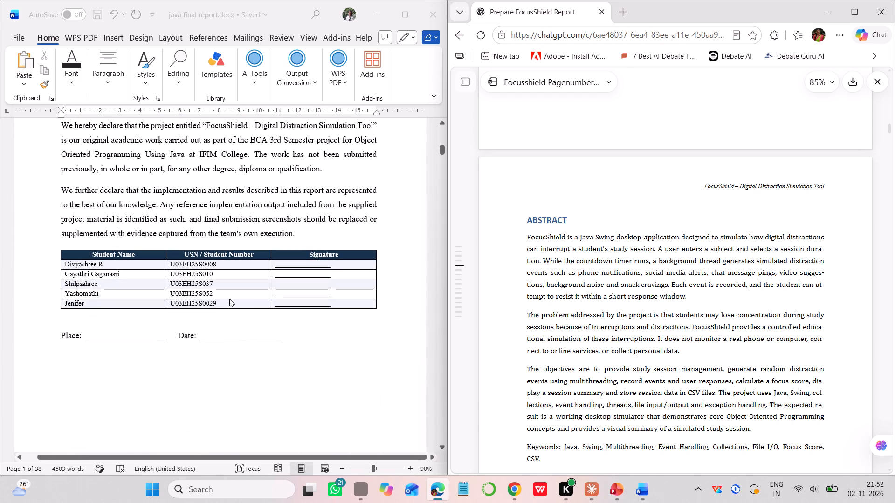
scroll(229, 298, down, 5)
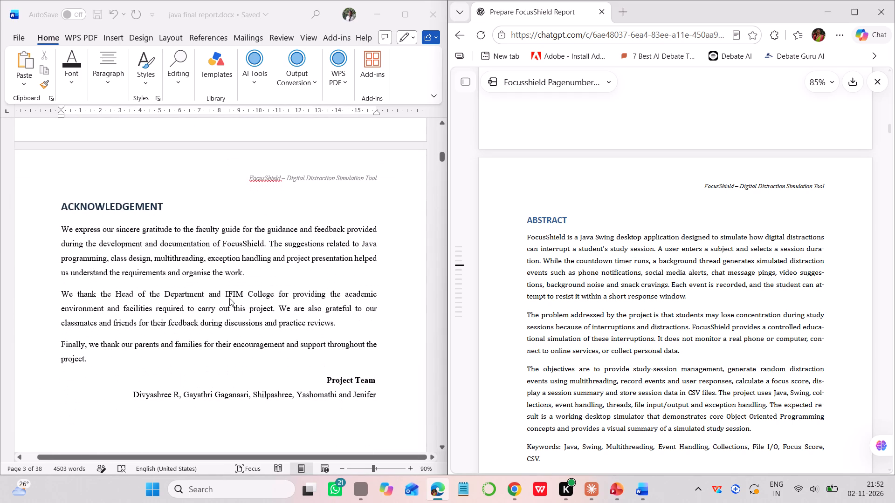
scroll(230, 366, down, 6)
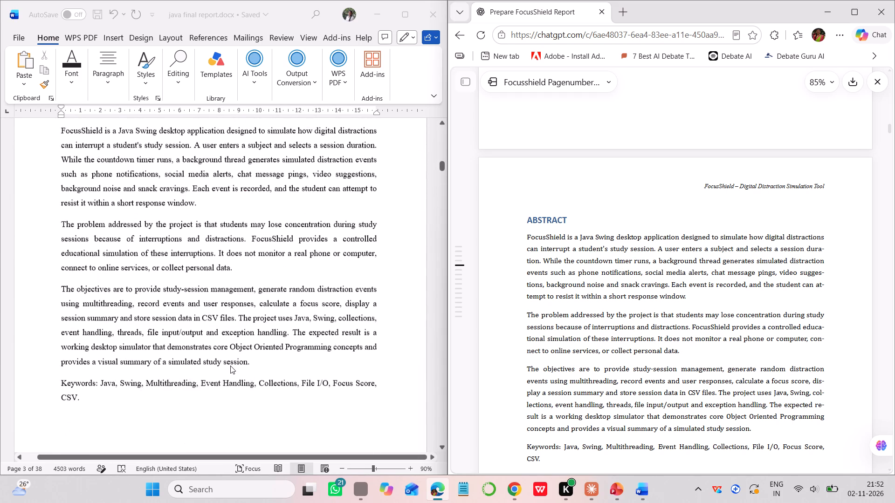
scroll(230, 366, down, 3)
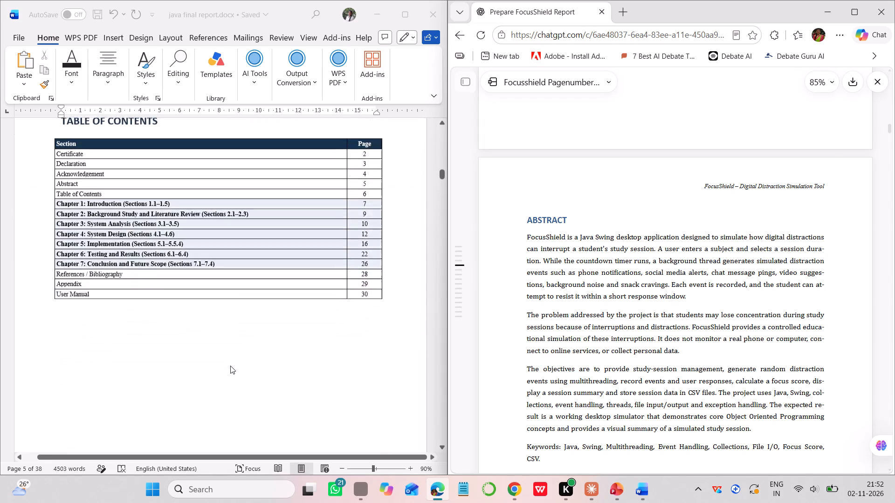
scroll(230, 366, down, 1)
scroll(230, 366, up, 1)
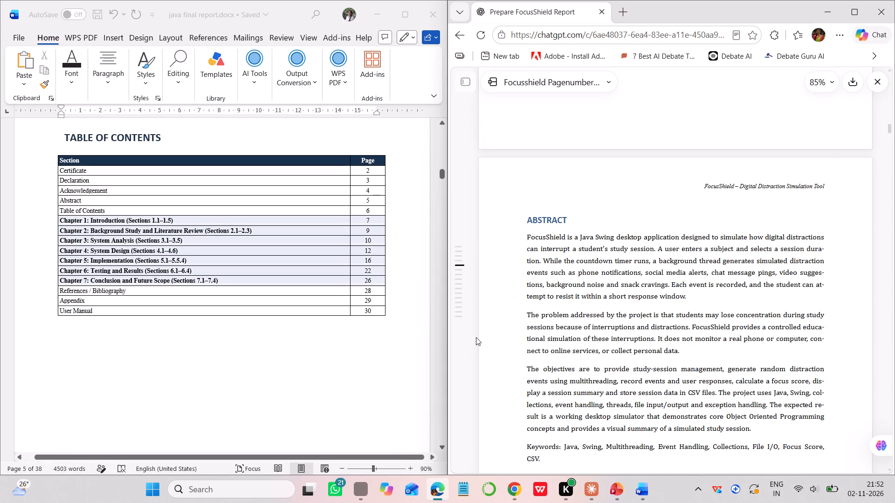
Bring up the updated report's table of contents in the ChatGPT preview and compare it with the original's sections and page numbers.
scroll(476, 337, down, 7)
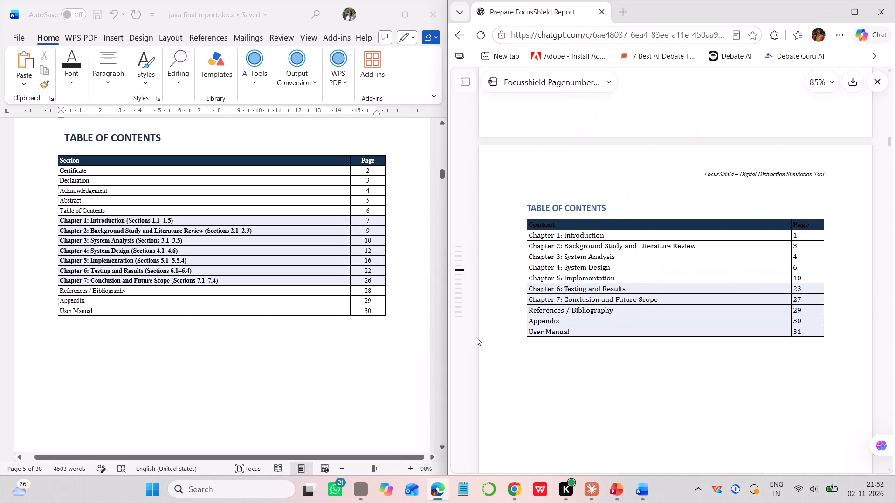
scroll(476, 337, down, 1)
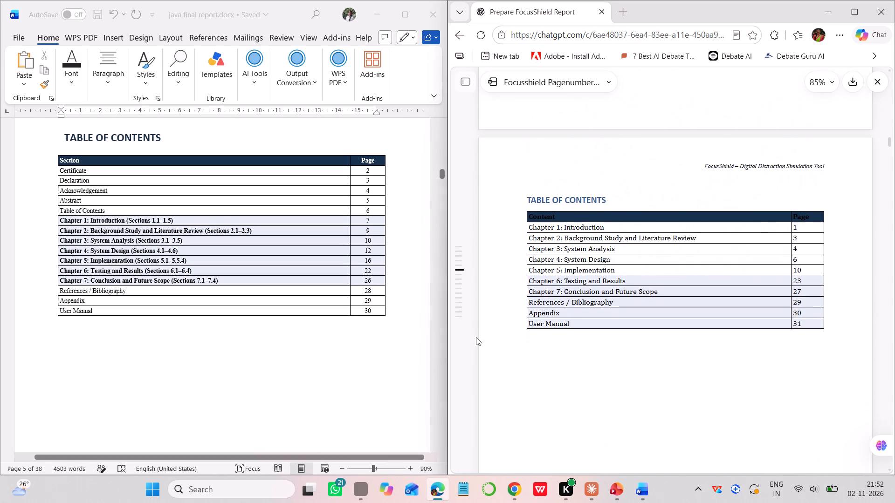
scroll(476, 337, down, 2)
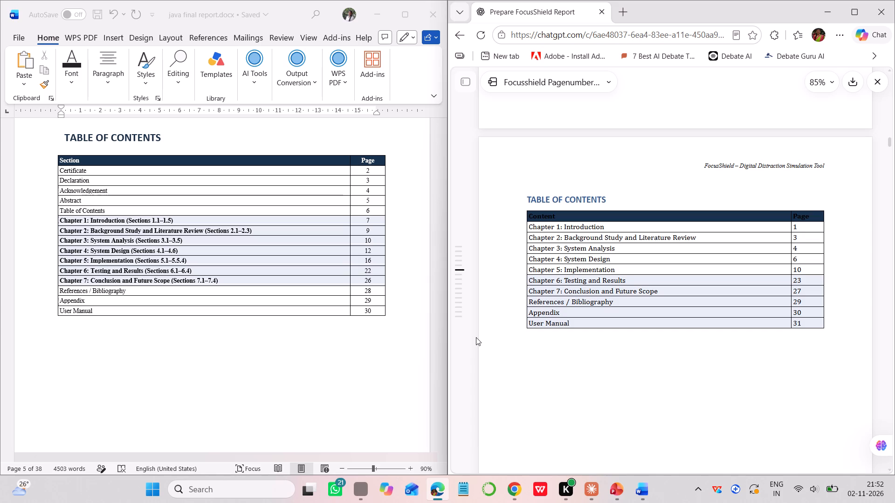
scroll(476, 337, down, 1)
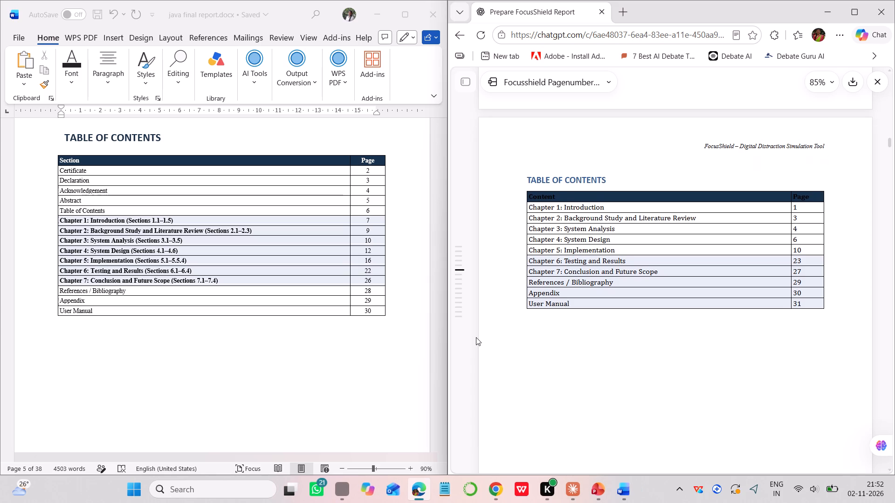
scroll(476, 337, down, 4)
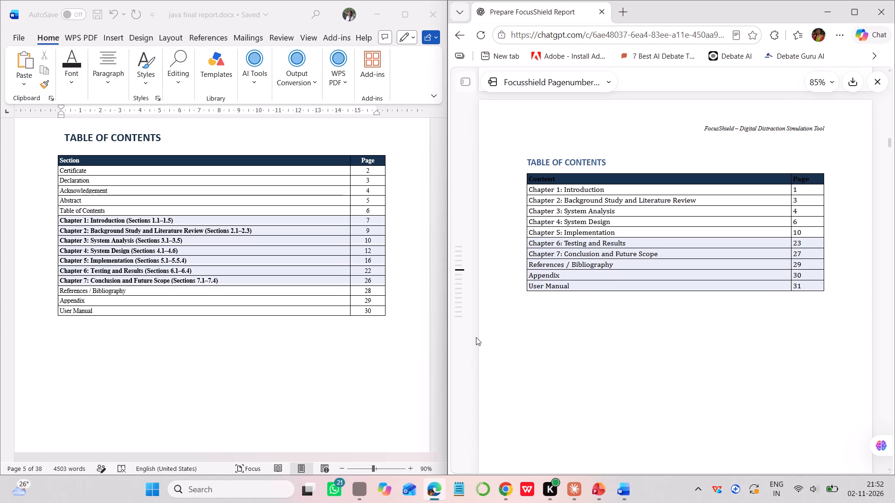
scroll(555, 304, left, 4)
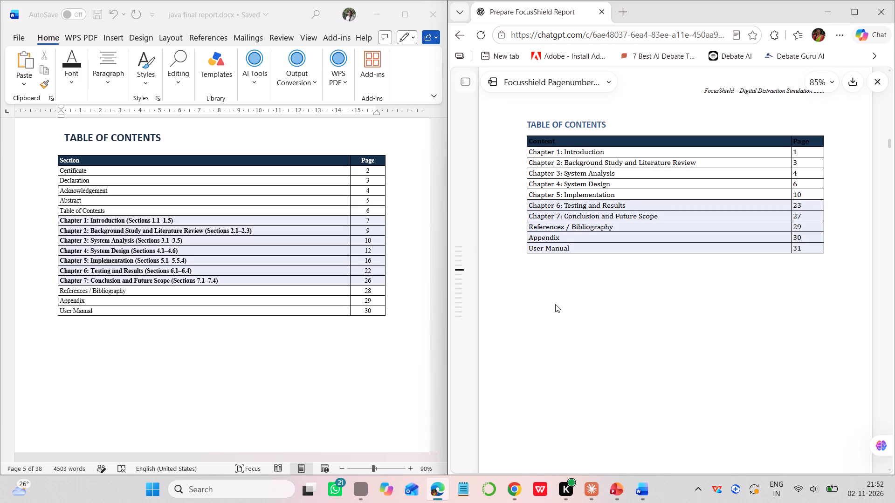
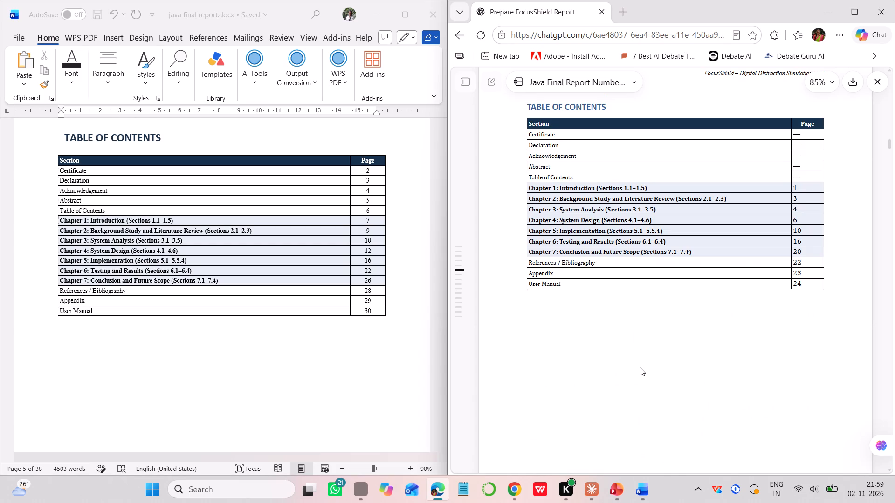
scroll(640, 367, down, 2)
scroll(640, 367, up, 1)
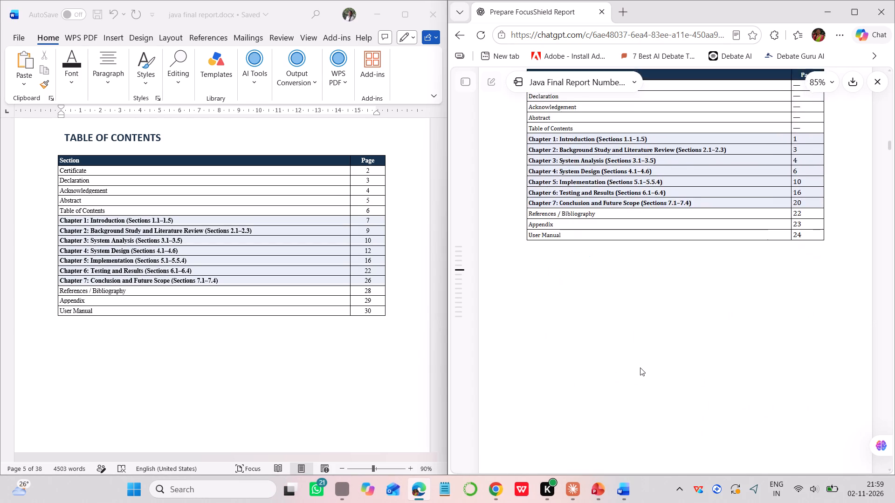
Examine the renumbered report from Chapter 1 through the end of Chapter 3 for page numbers.
scroll(640, 367, down, 8)
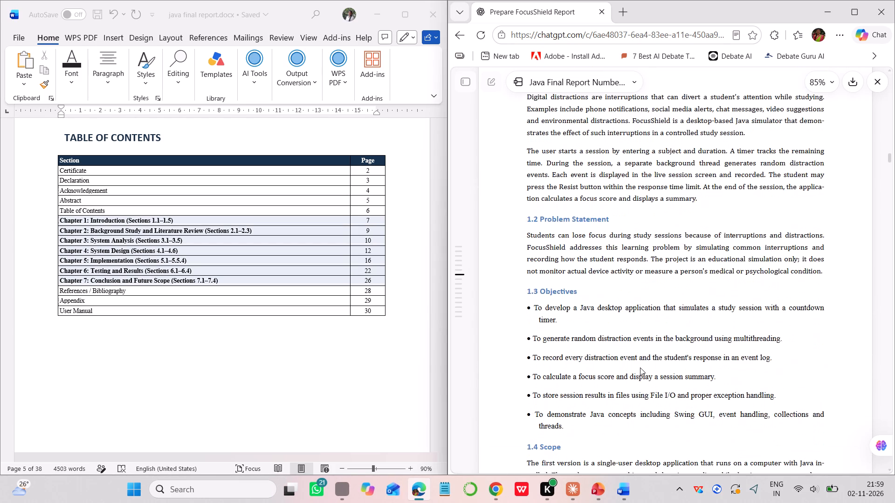
scroll(640, 367, down, 5)
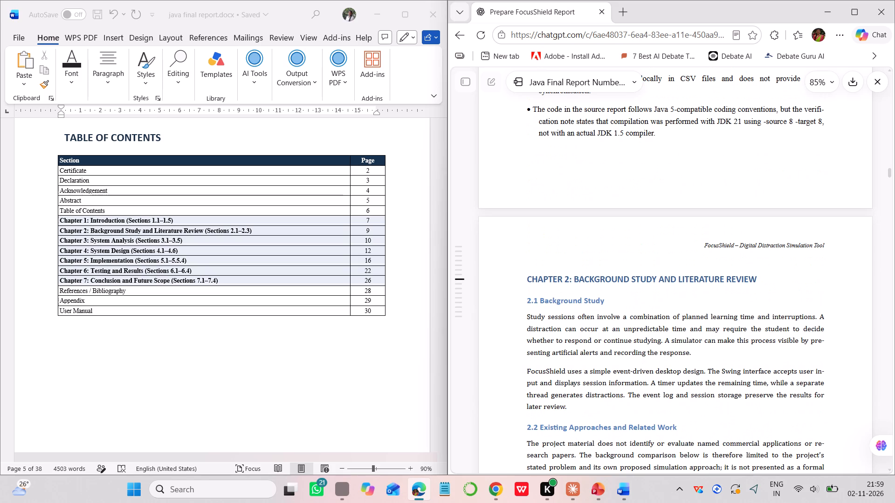
scroll(640, 367, down, 6)
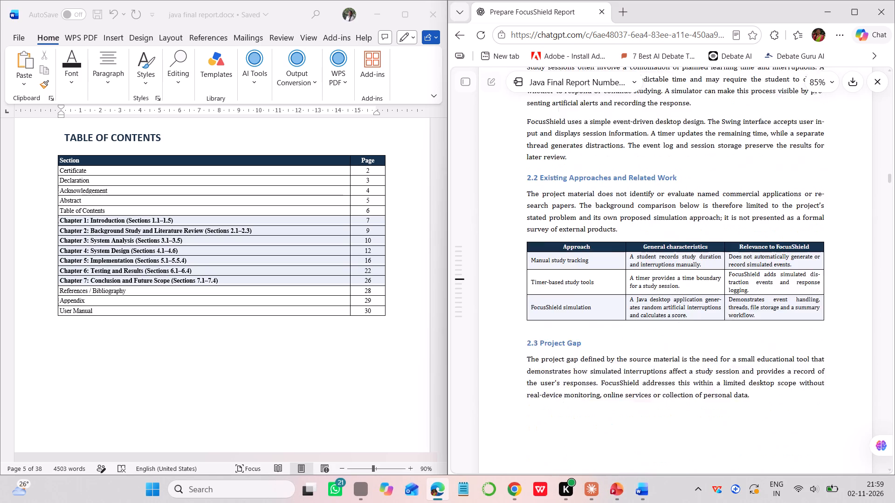
scroll(640, 367, down, 4)
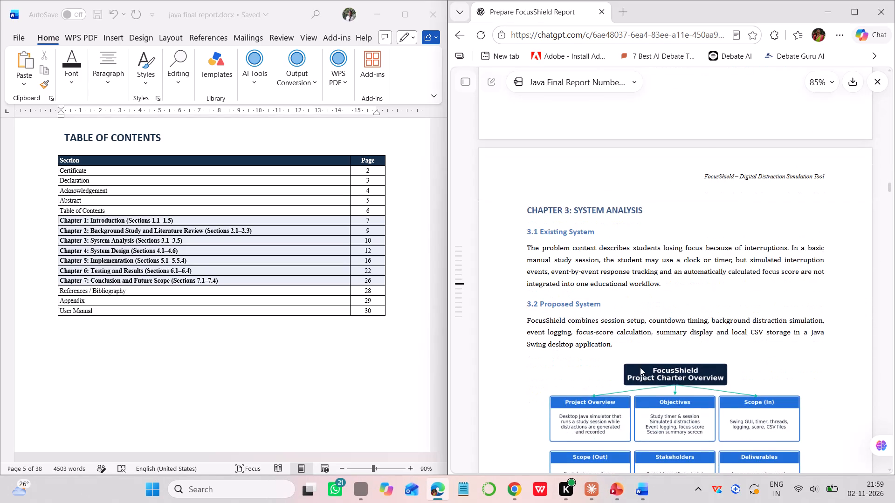
scroll(640, 367, down, 6)
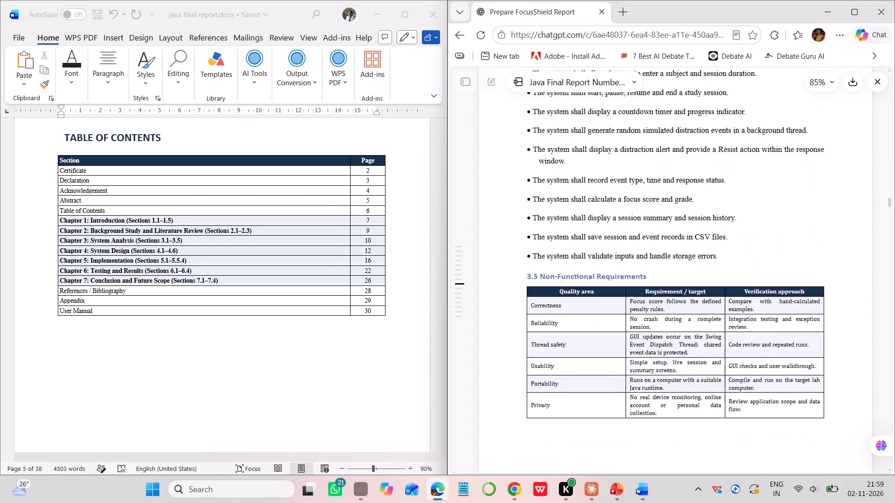
scroll(640, 367, down, 3)
triple_click(640, 367)
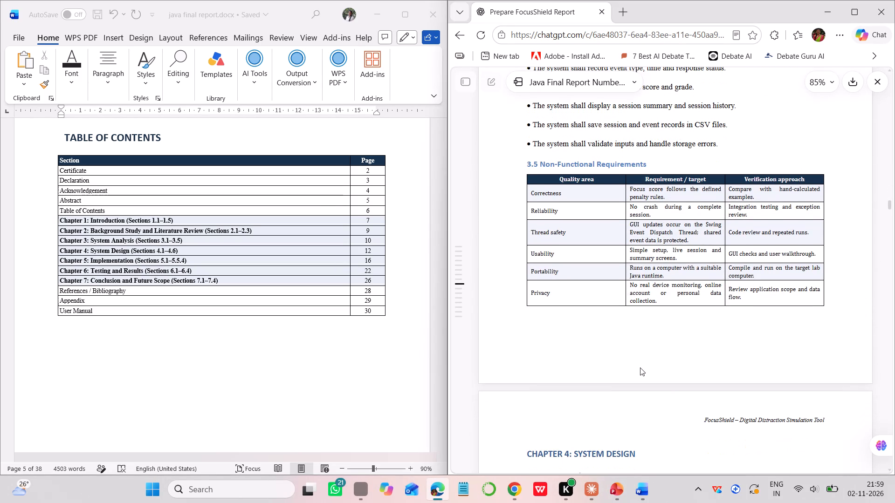
scroll(646, 239, up, 3)
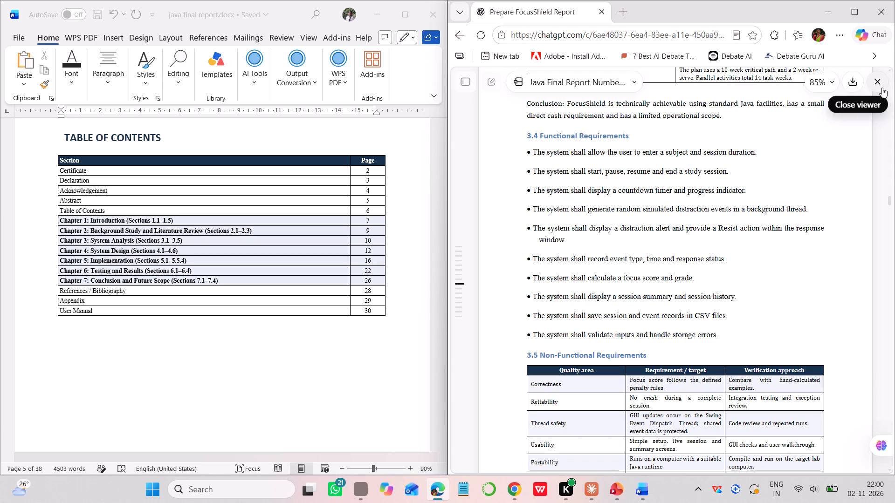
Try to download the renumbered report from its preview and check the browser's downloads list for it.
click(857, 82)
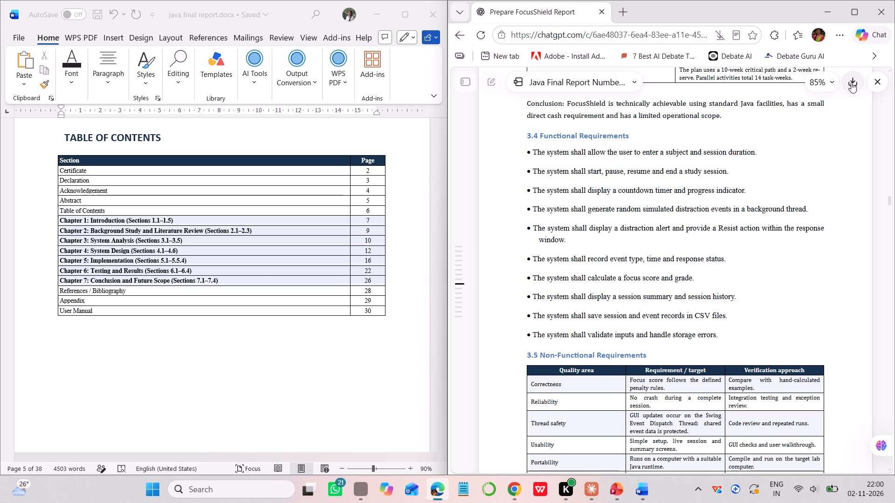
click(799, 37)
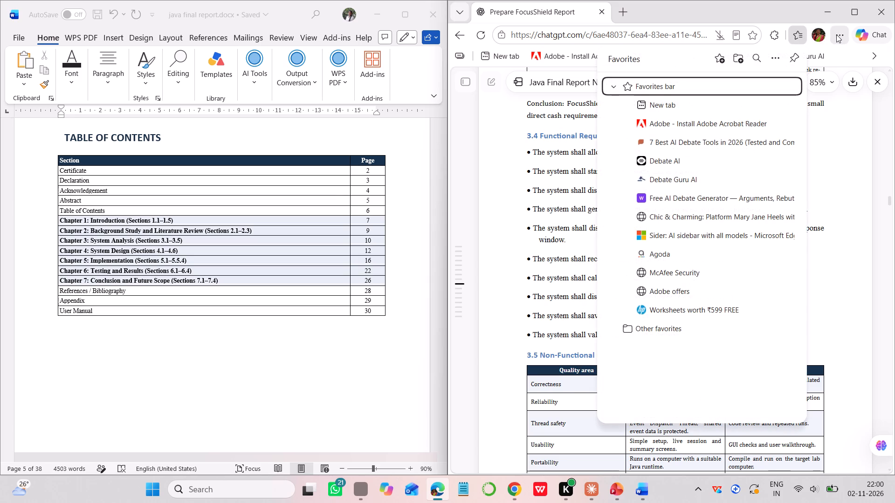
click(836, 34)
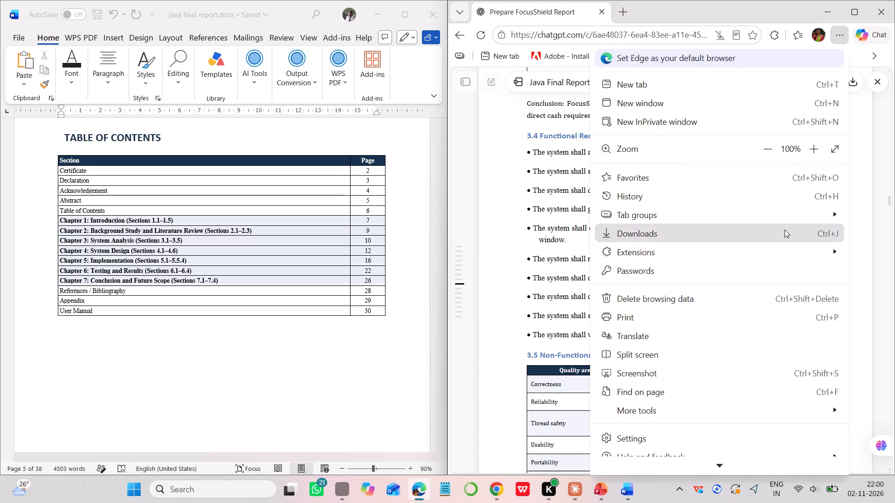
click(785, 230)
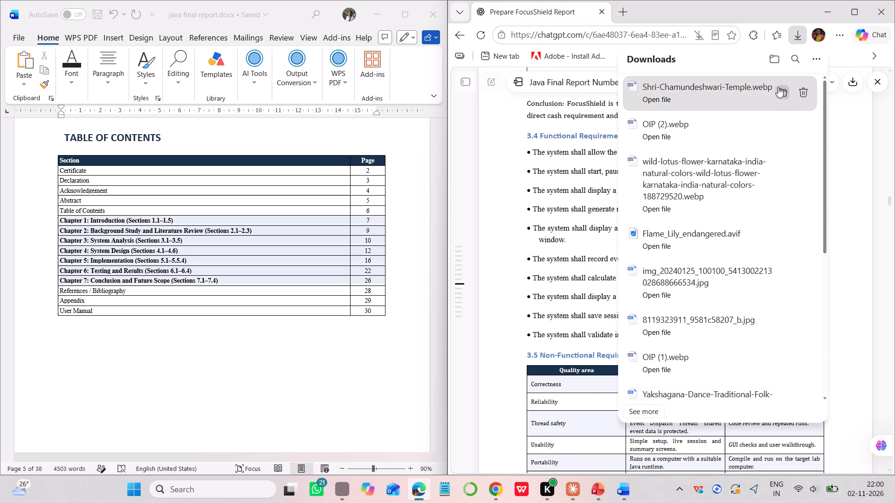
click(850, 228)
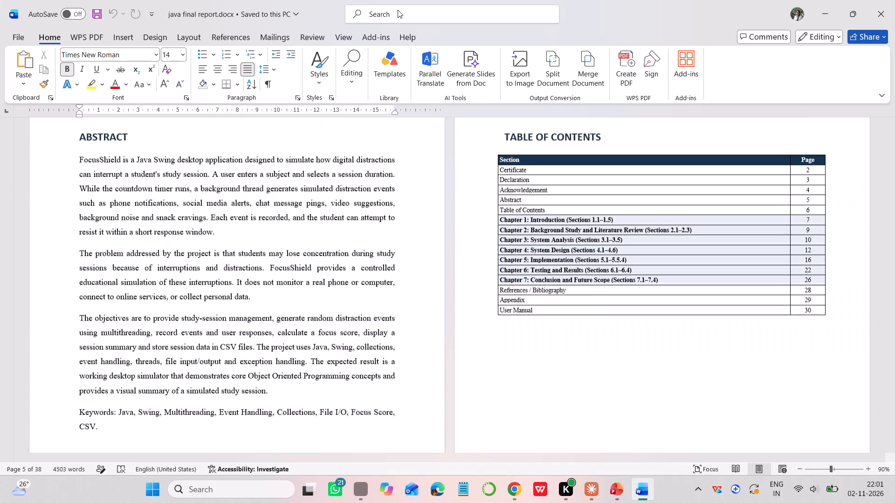
Examine java final report.docx in Word, from the abstract and table of contents to an all-pages overview and the cover page.
scroll(408, 156, up, 1)
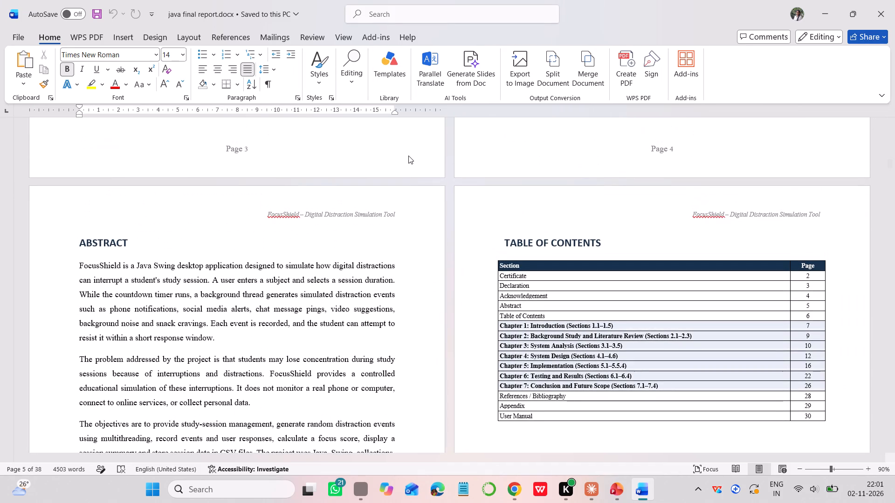
ctrl+scroll(408, 156, down, 4)
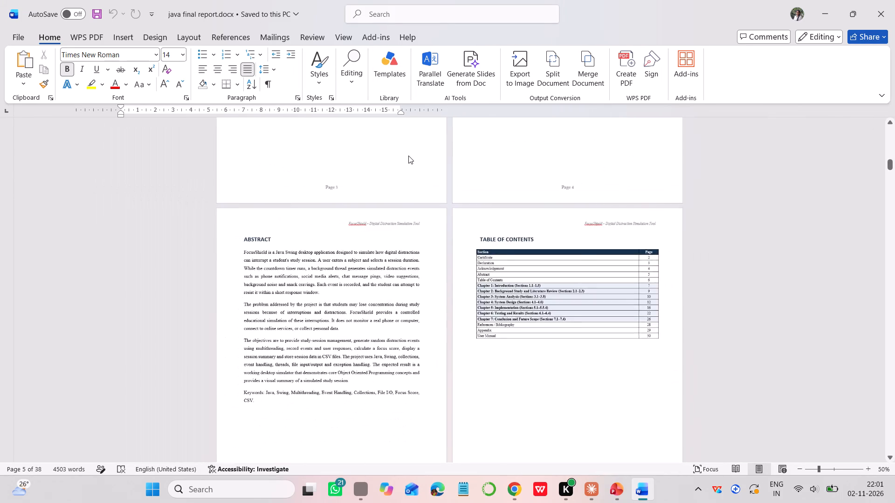
ctrl+scroll(408, 156, down, 6)
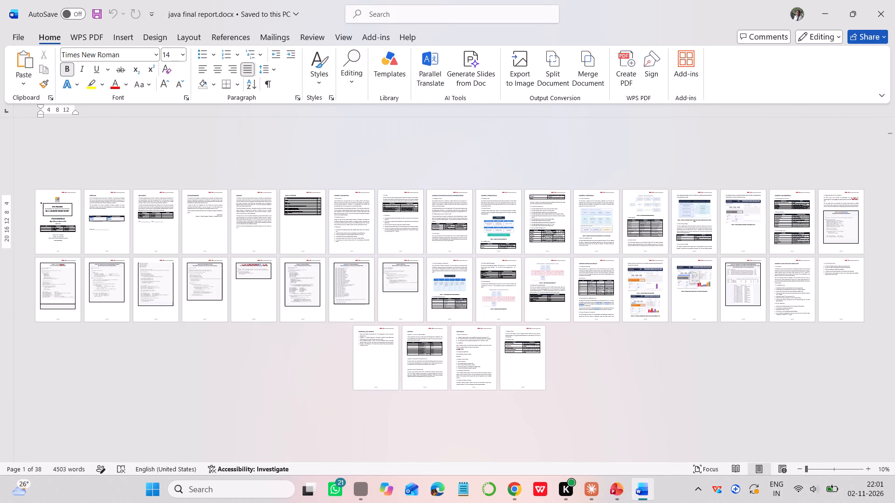
ctrl+scroll(408, 156, down, 2)
ctrl+scroll(408, 156, up, 3)
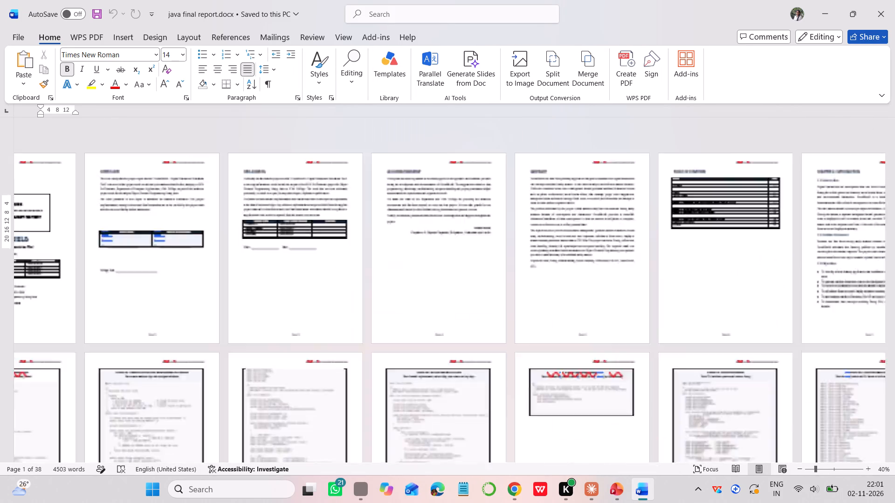
ctrl+scroll(408, 156, up, 7)
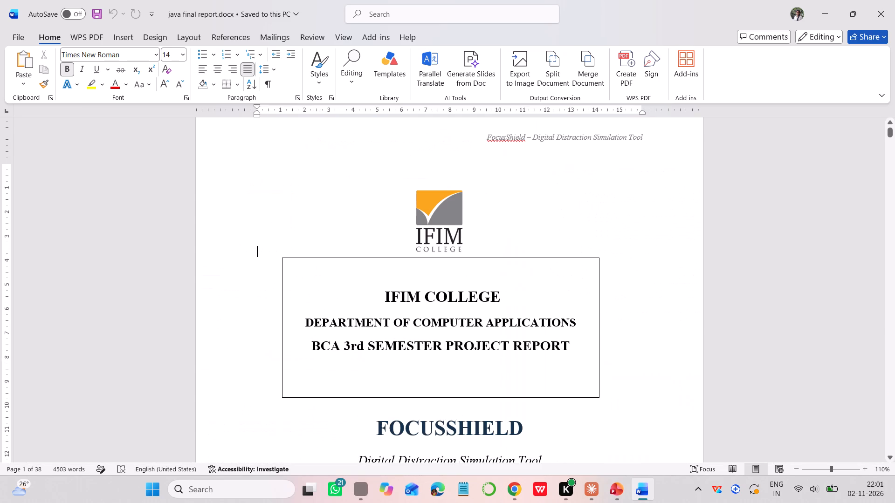
Move the bordered college and department title box on the cover page slightly to the right.
scroll(408, 156, down, 1)
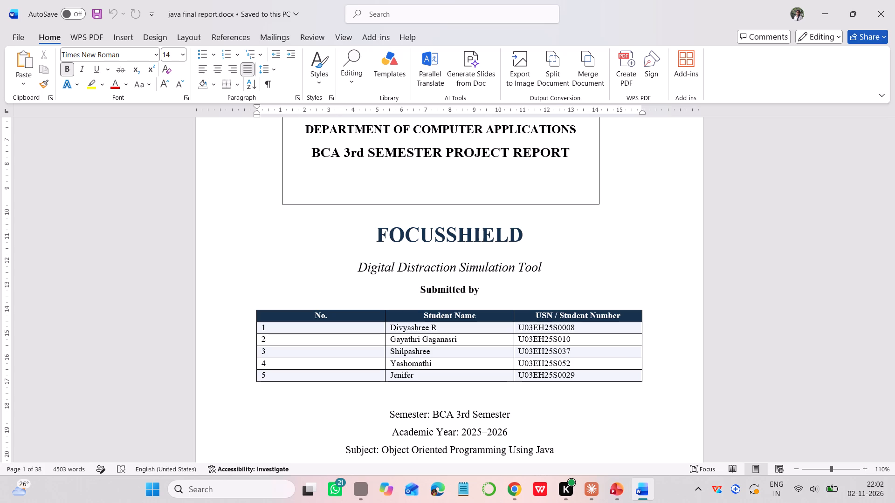
scroll(535, 162, right, 1)
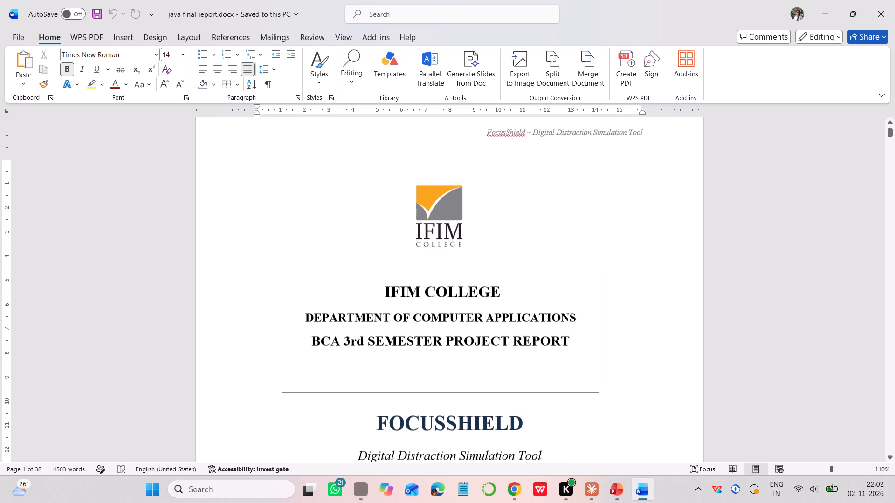
scroll(535, 162, right, 1)
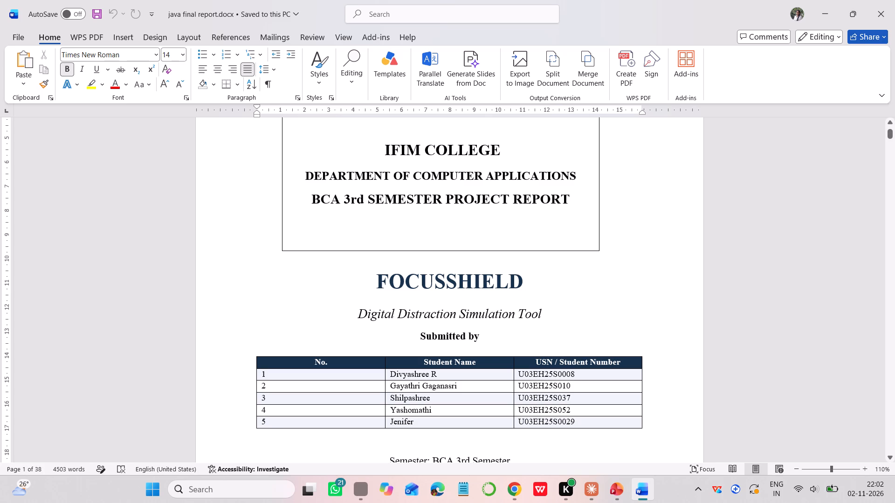
drag(282, 186, 286, 185)
drag(286, 185, 288, 185)
drag(598, 199, 609, 198)
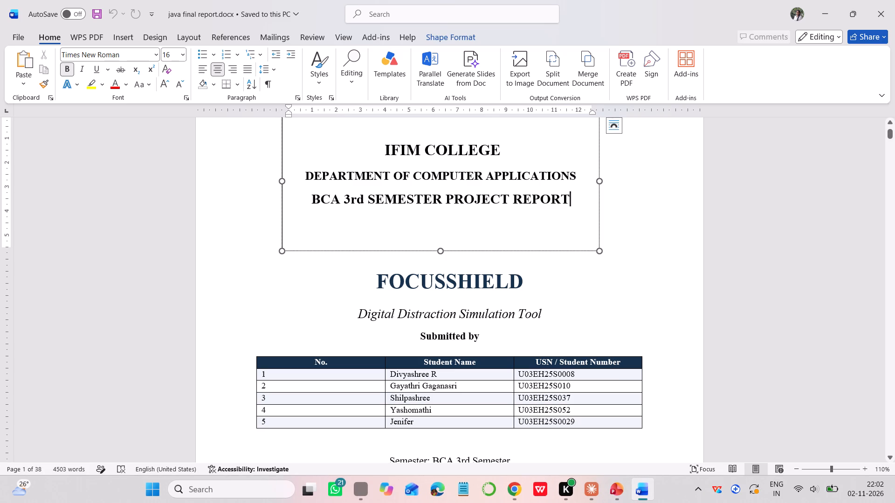
drag(599, 188, 605, 187)
click(640, 237)
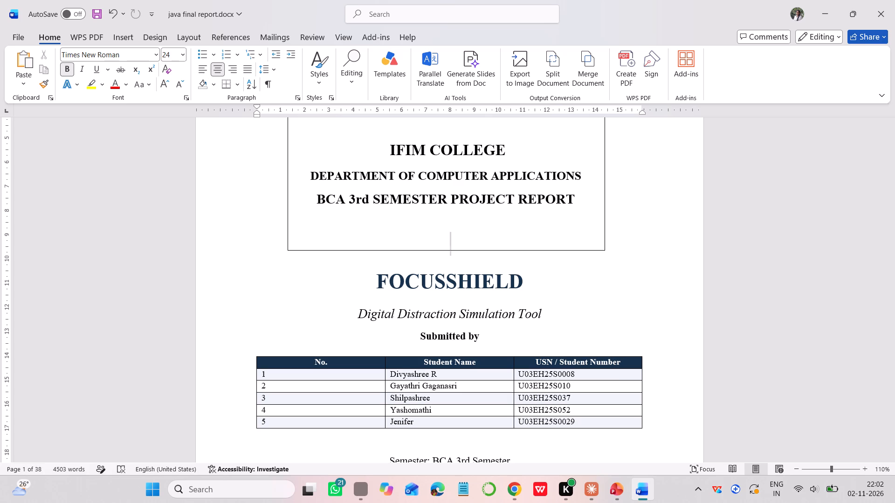
Examine the front matter from the cover page through the certificate and declaration to the abstract, and return to the cover.
scroll(640, 237, down, 3)
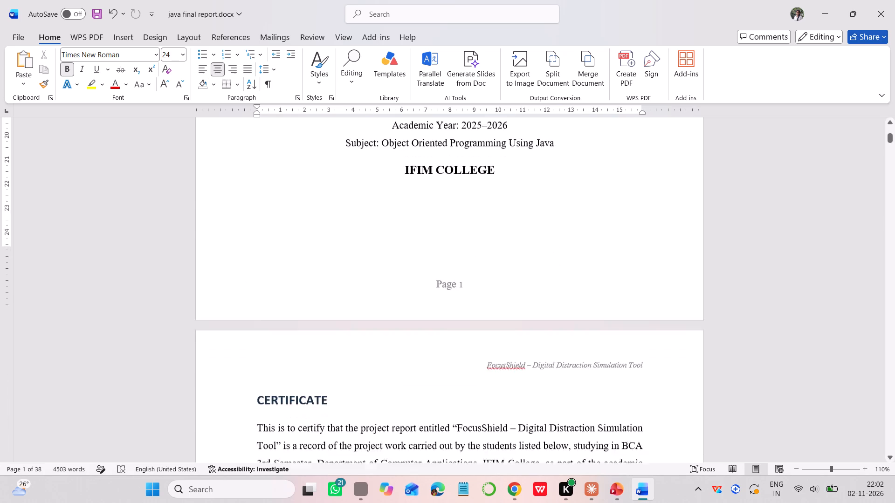
scroll(640, 237, down, 10)
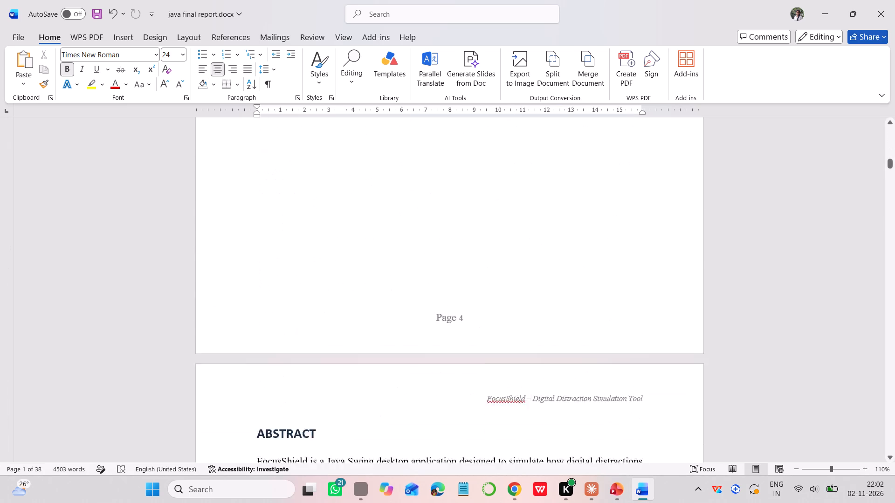
scroll(640, 237, down, 4)
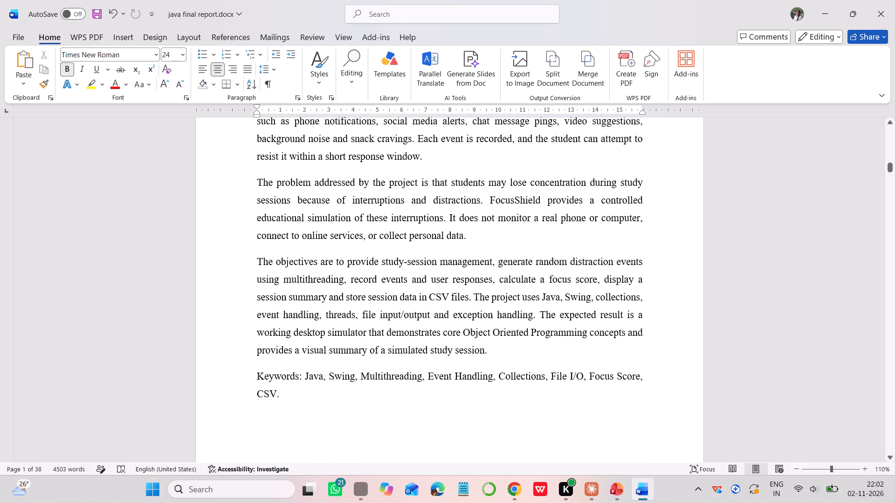
scroll(640, 237, up, 10)
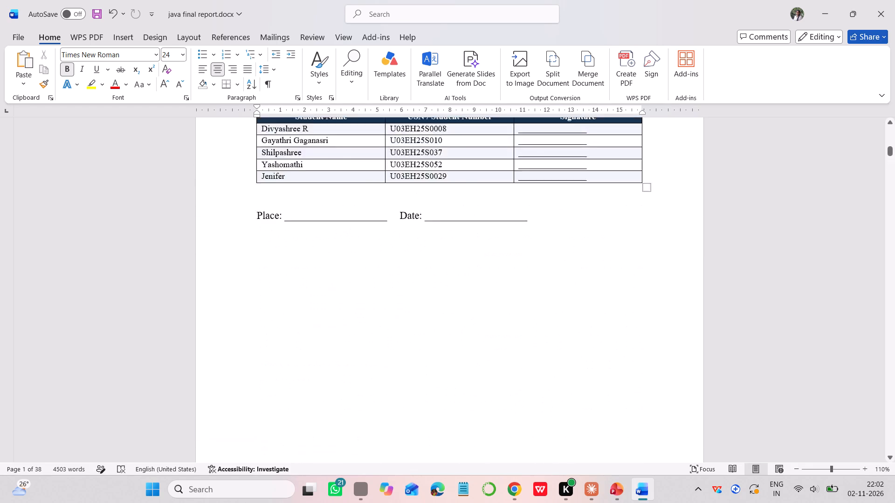
scroll(640, 237, up, 7)
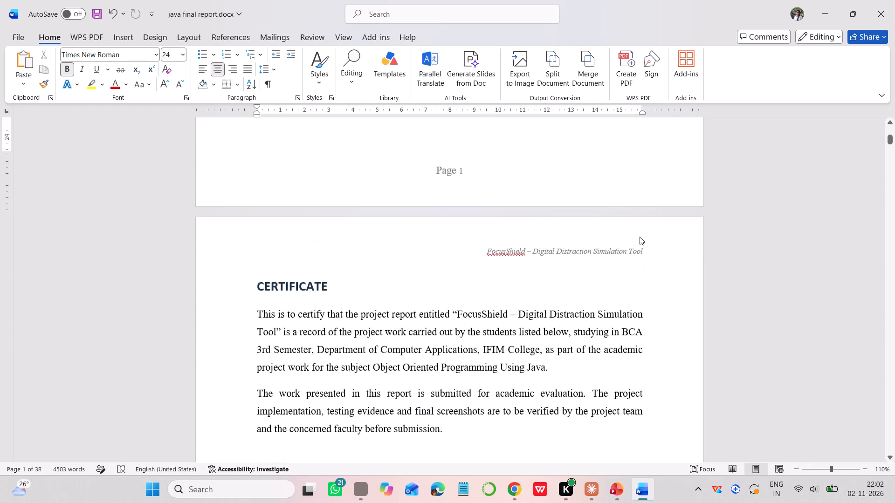
scroll(640, 237, up, 2)
Center the CERTIFICATE heading on page 2.
scroll(640, 237, down, 1)
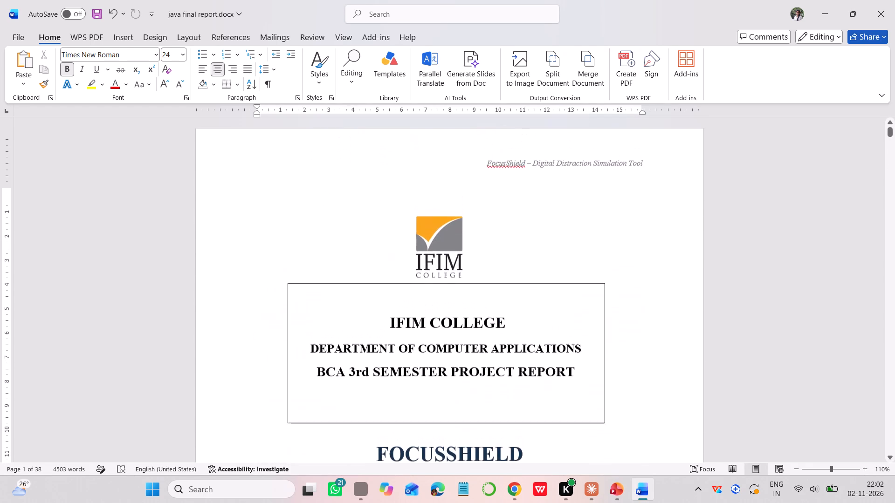
scroll(640, 237, down, 1)
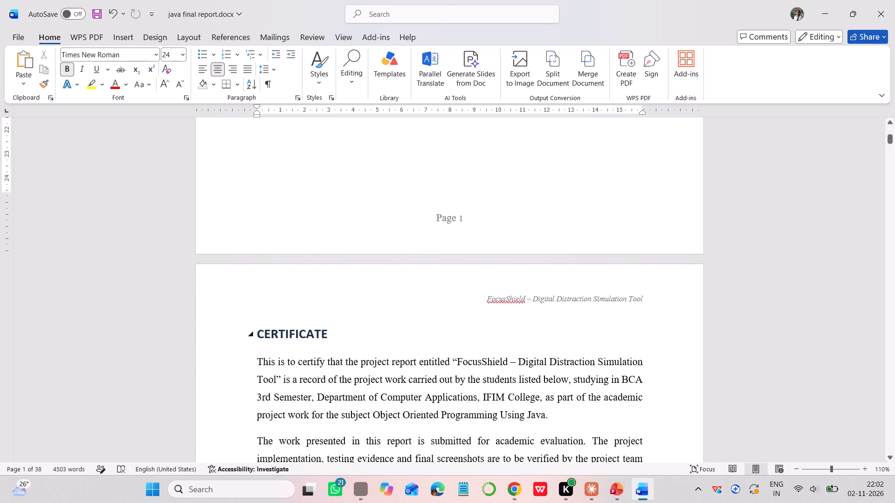
drag(256, 334, 359, 334)
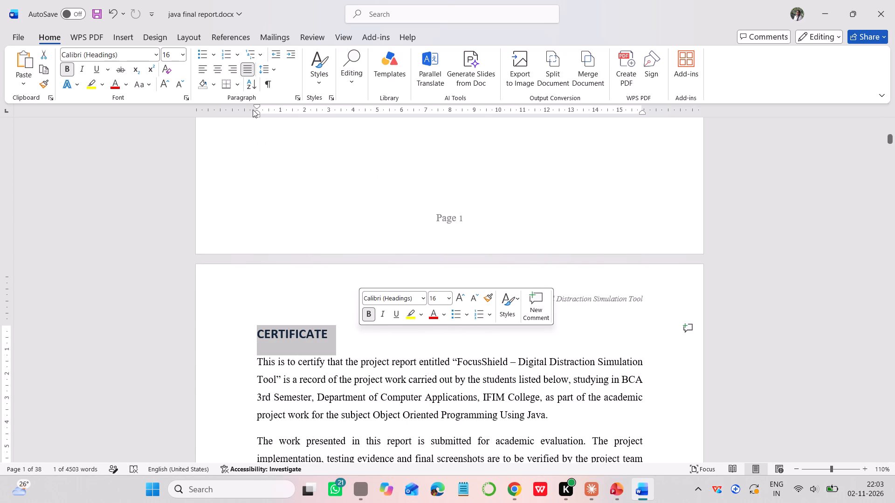
click(221, 68)
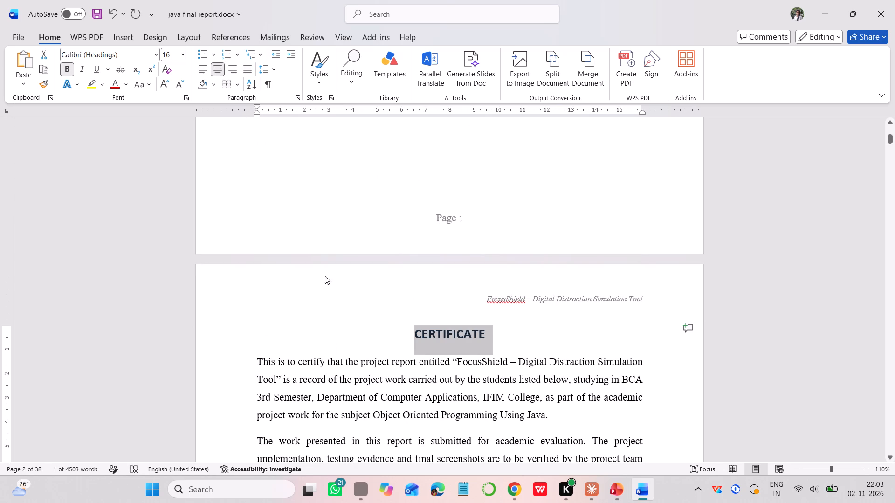
Center the DECLARATION heading on page 3.
scroll(333, 290, down, 4)
scroll(333, 290, up, 3)
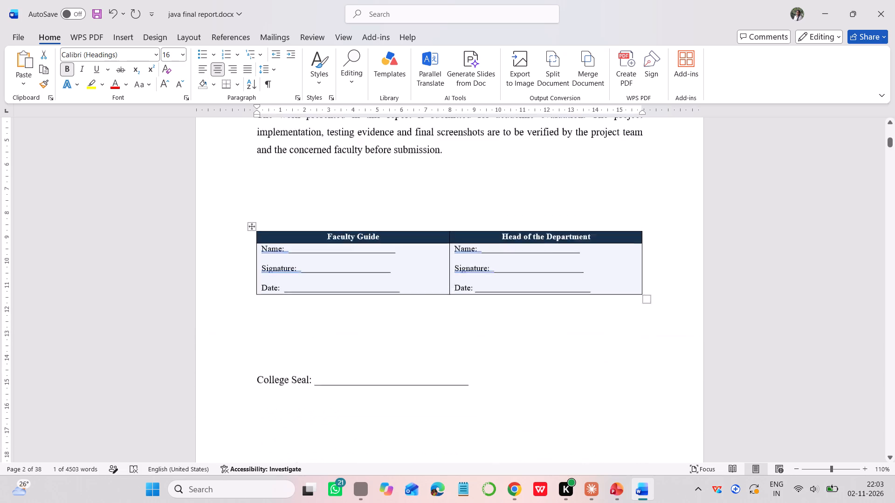
scroll(333, 290, down, 3)
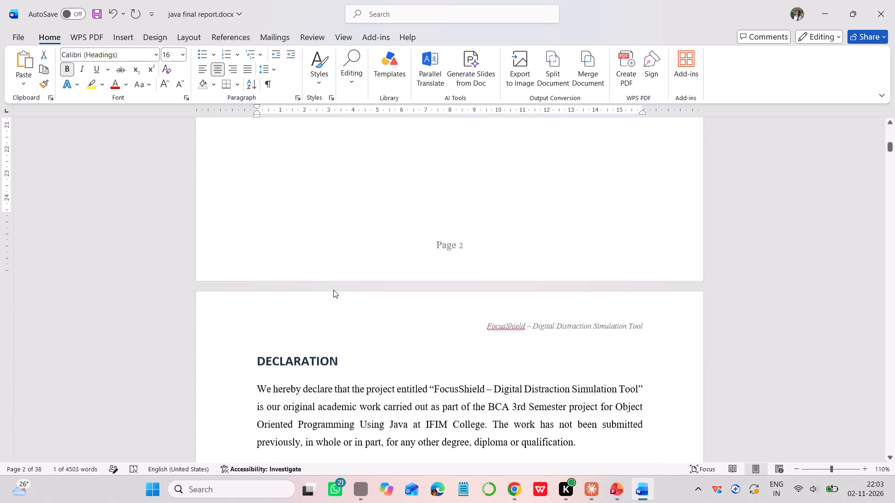
drag(256, 352, 368, 345)
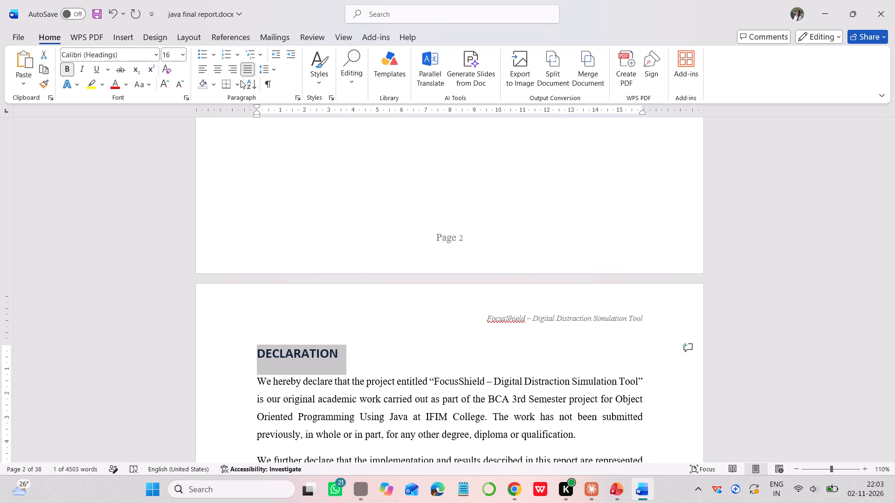
click(218, 68)
Center the ACKNOWLEDGEMENT heading on page 4.
scroll(307, 218, down, 2)
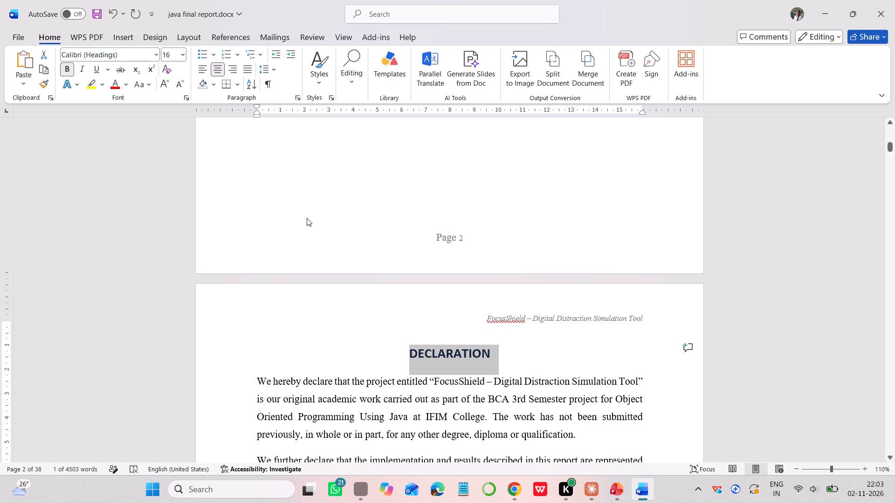
scroll(307, 218, down, 8)
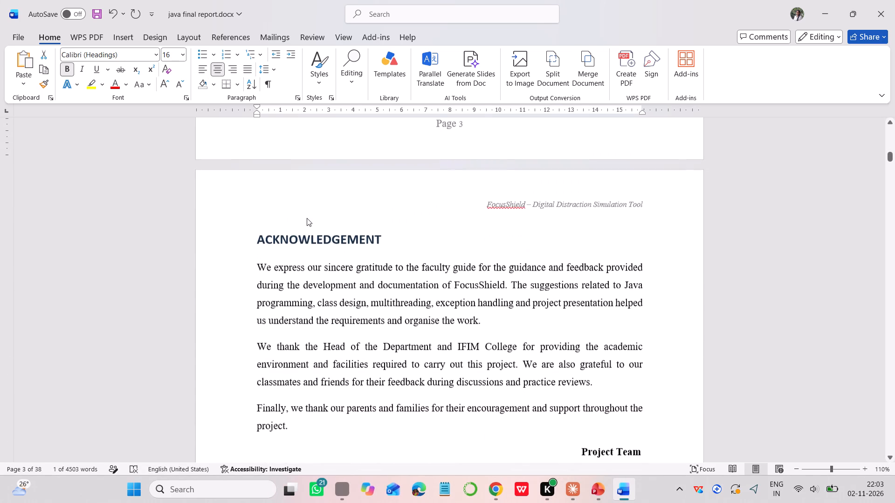
drag(255, 237, 380, 228)
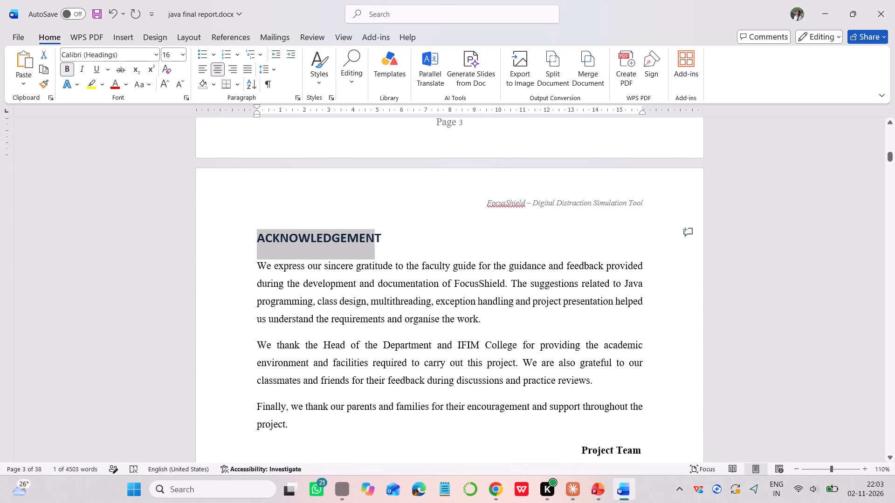
drag(380, 228, 389, 228)
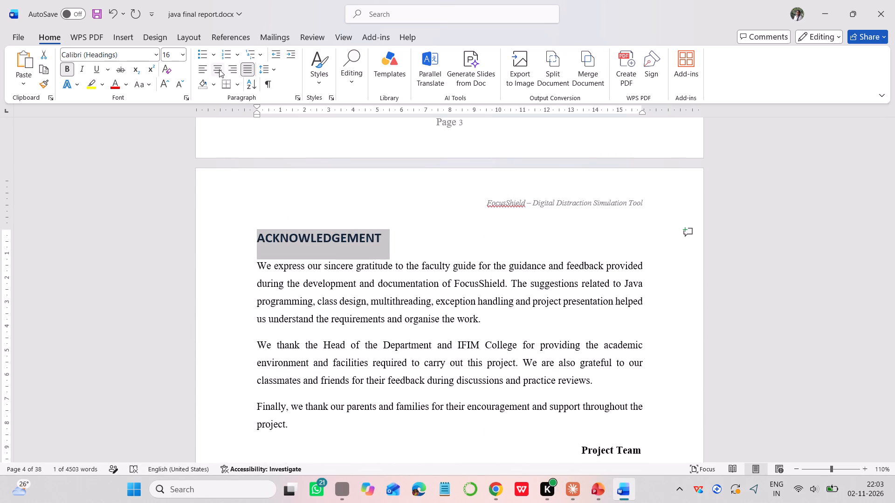
click(219, 69)
Center the ABSTRACT heading on page 5.
scroll(343, 253, down, 3)
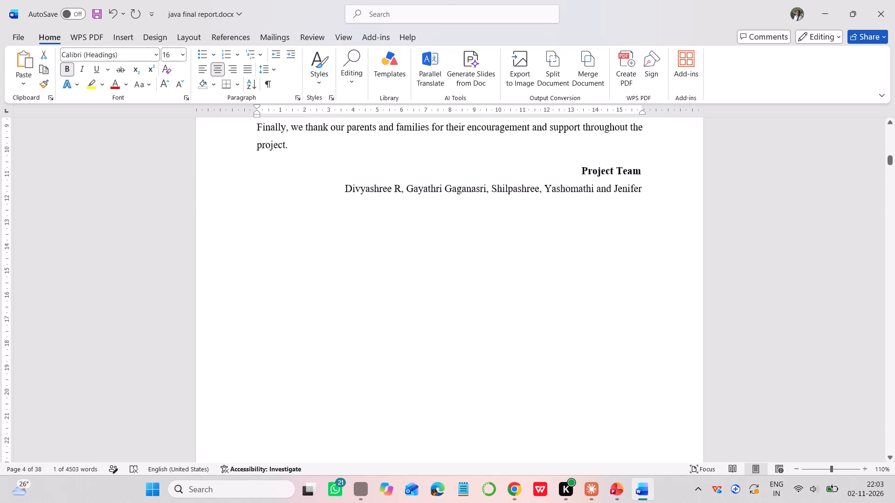
scroll(343, 253, down, 6)
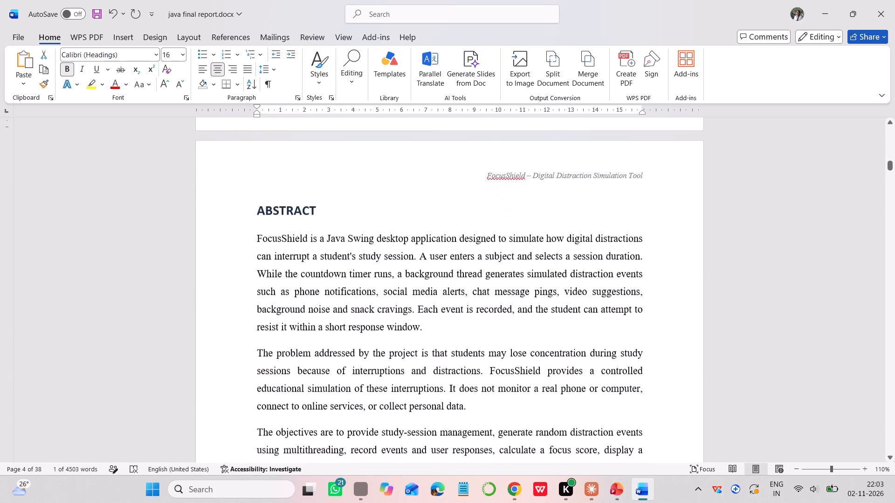
drag(256, 209, 255, 209)
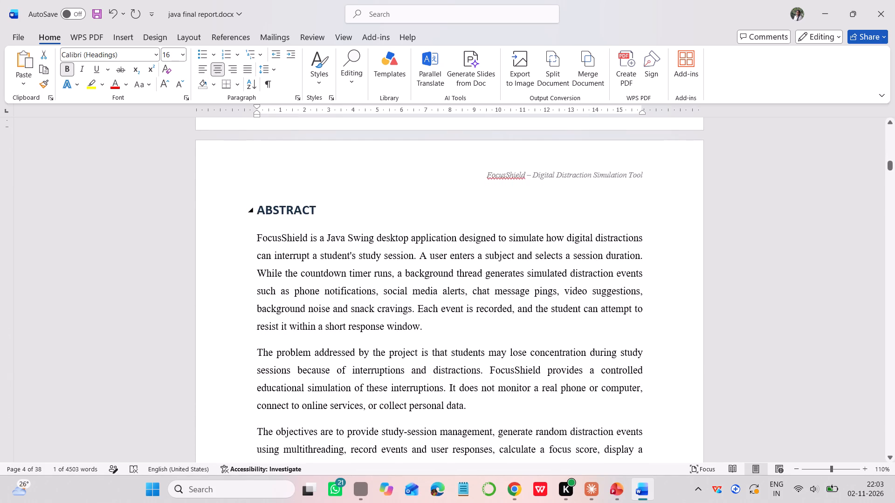
drag(255, 209, 331, 209)
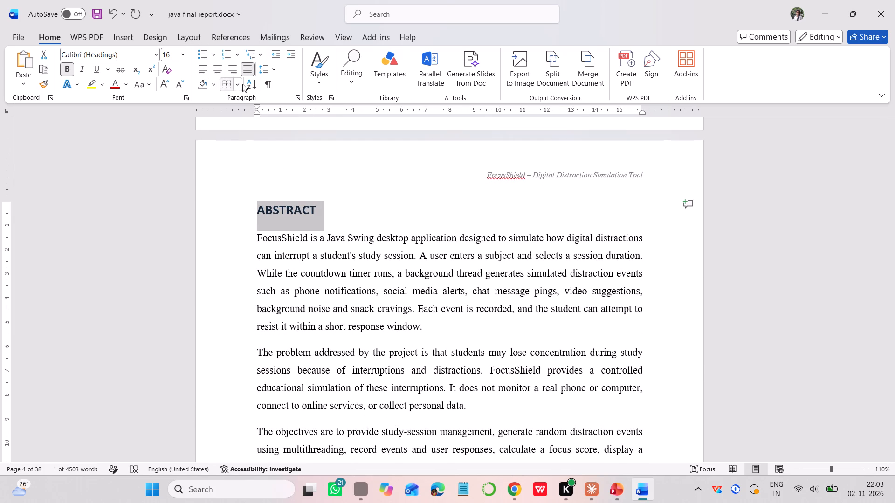
click(220, 69)
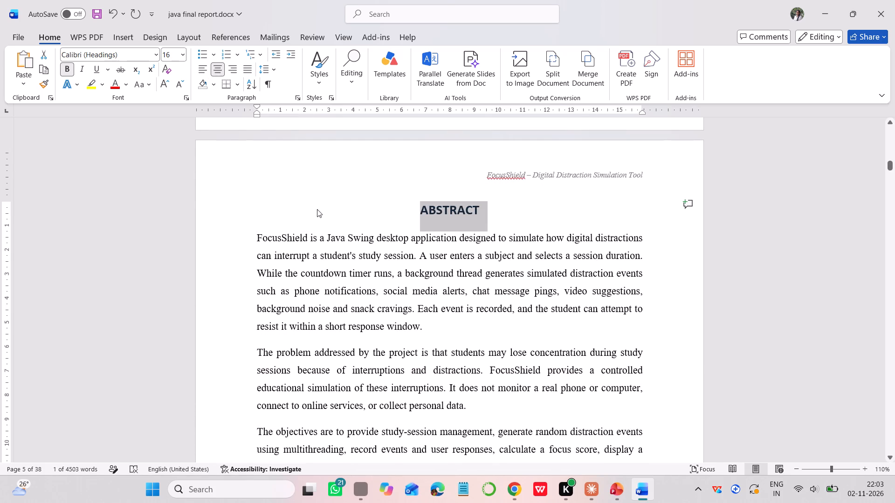
Examine the table of contents page and go back over the abstract to the end of the acknowledgement page.
scroll(317, 209, down, 7)
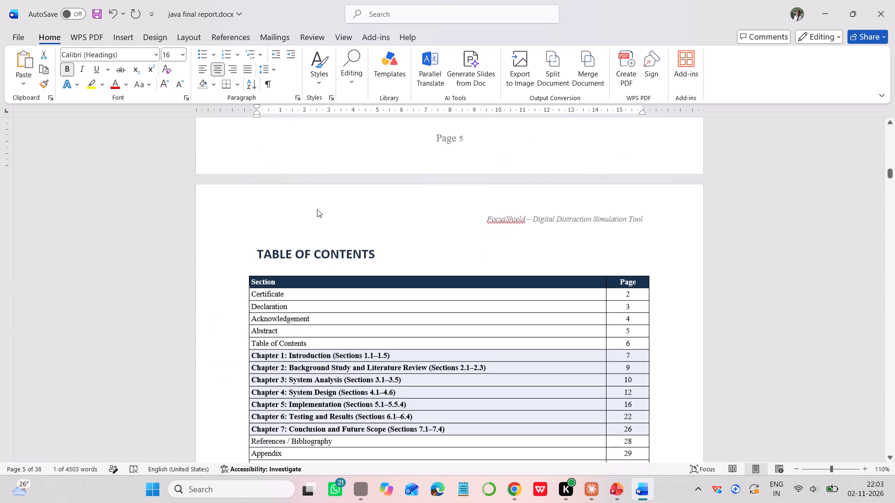
scroll(290, 261, down, 2)
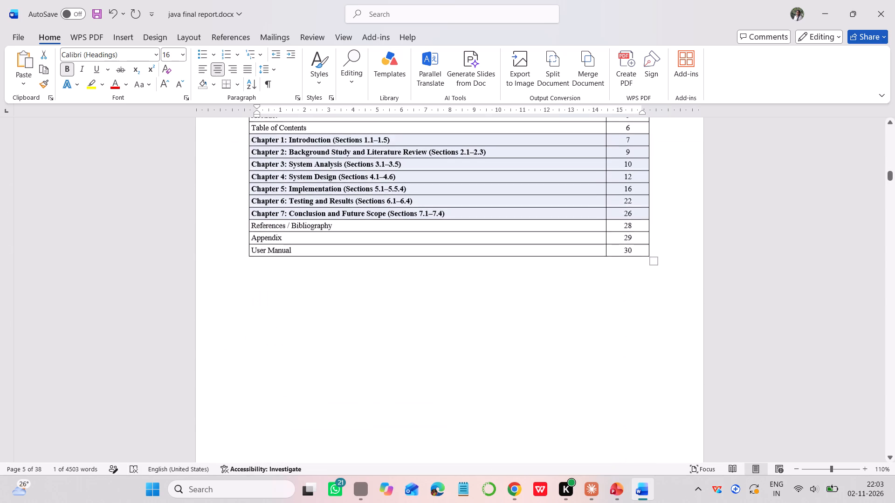
click(310, 286)
scroll(310, 286, up, 1)
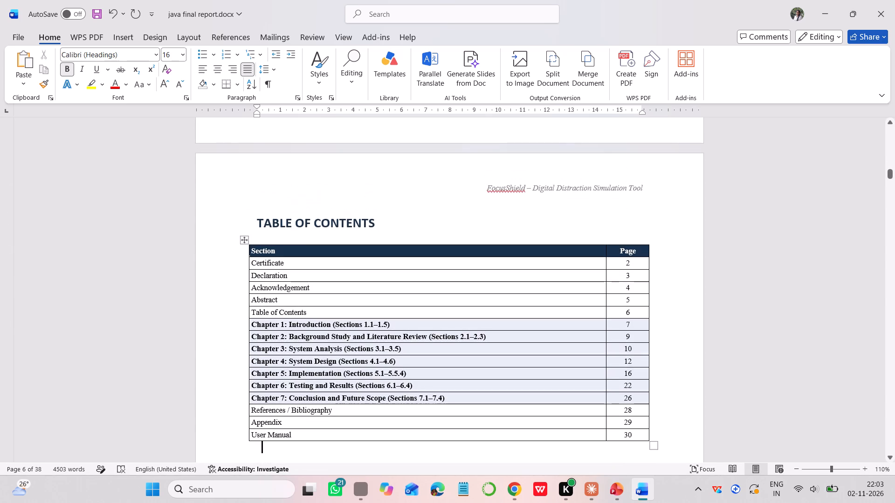
scroll(310, 286, up, 4)
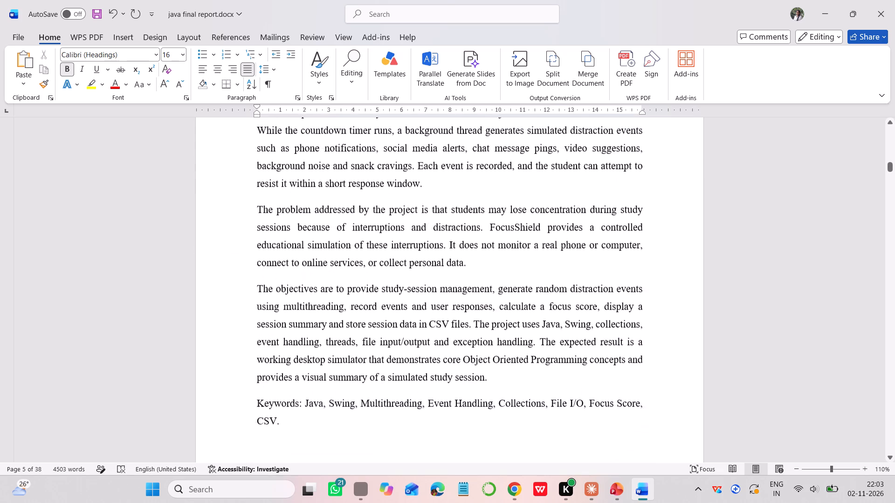
scroll(310, 286, up, 3)
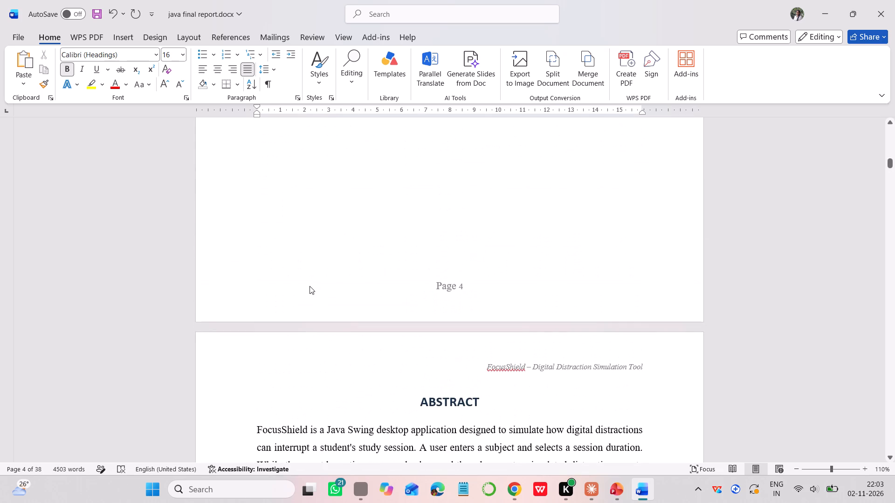
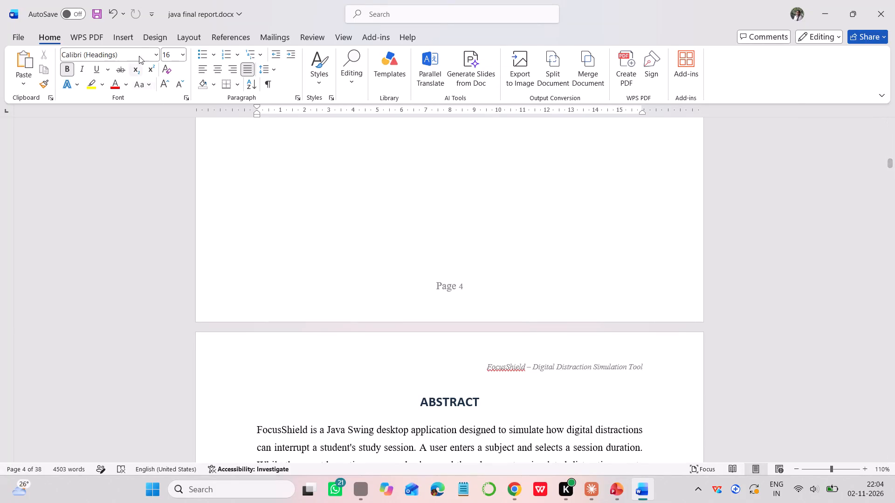
Insert a Next Page section break just before the CHAPTER 1: INTRODUCTION heading.
click(128, 29)
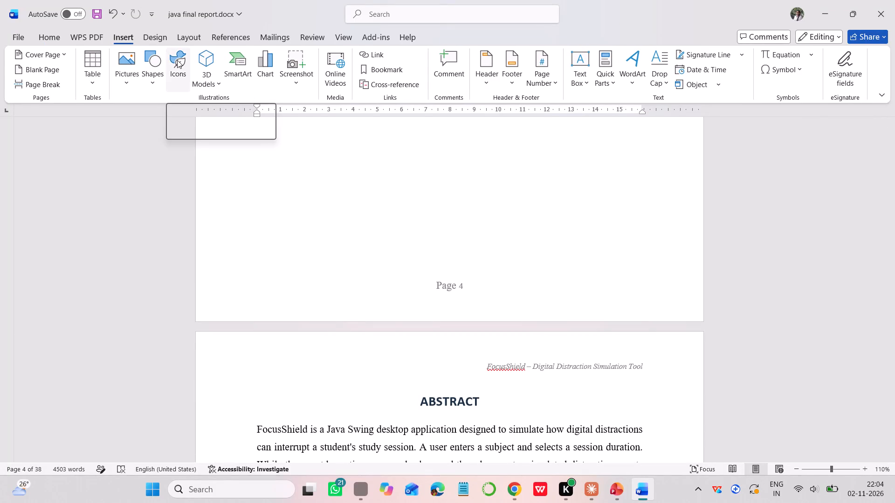
scroll(330, 284, down, 2)
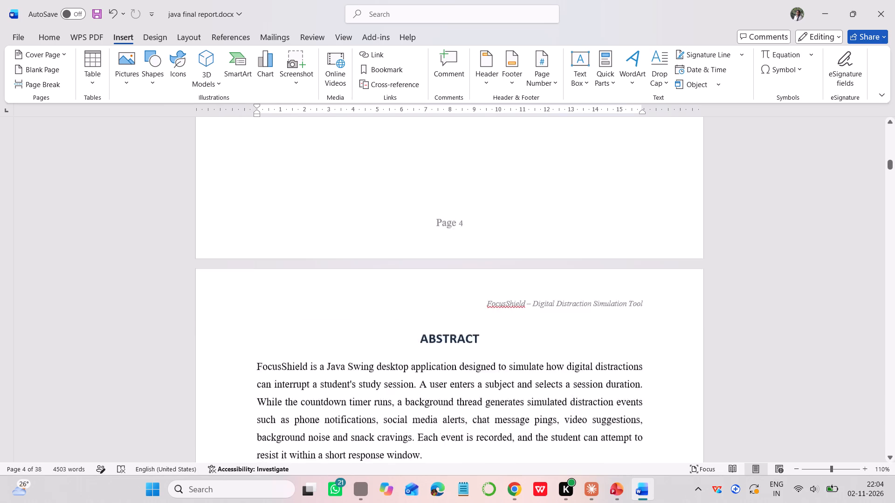
scroll(330, 284, down, 10)
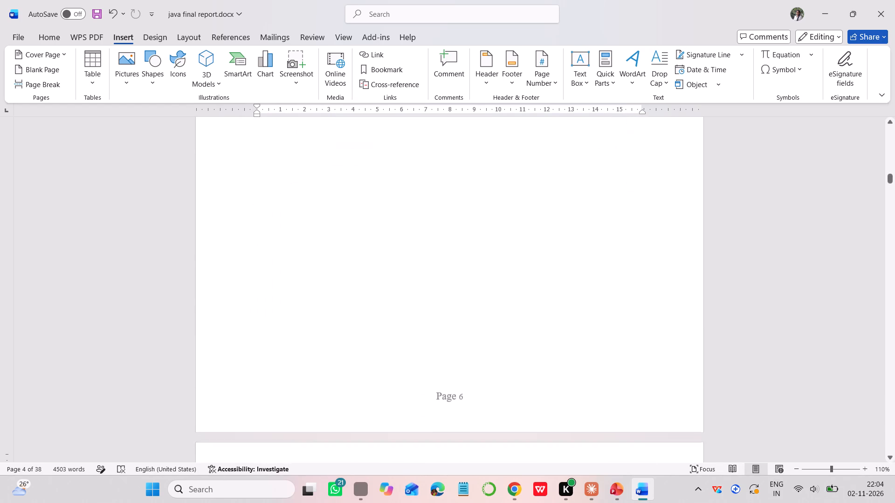
scroll(330, 284, down, 1)
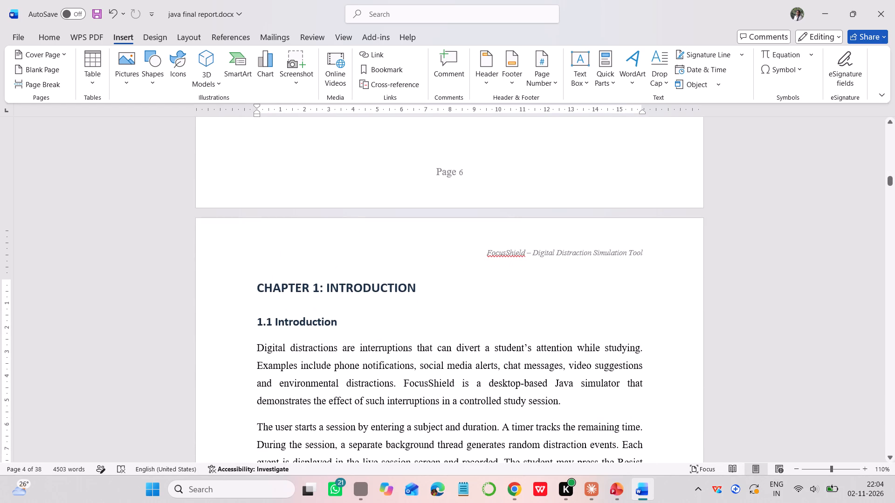
click(403, 216)
click(187, 32)
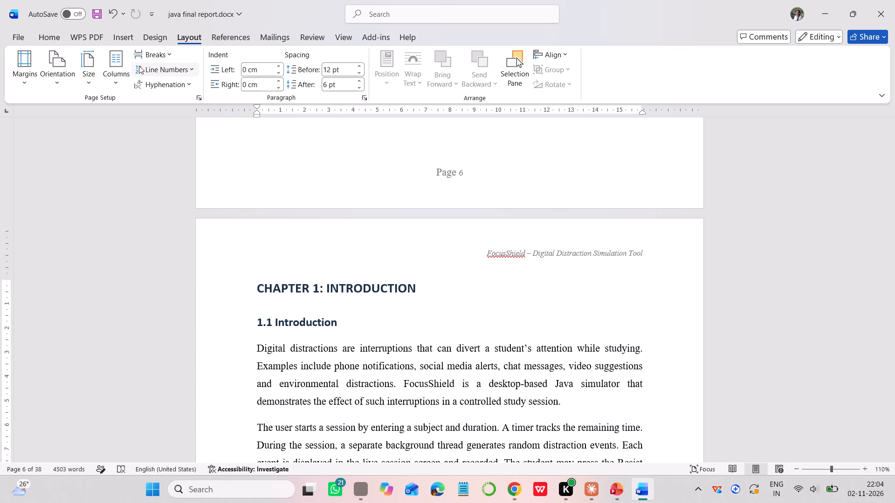
click(169, 56)
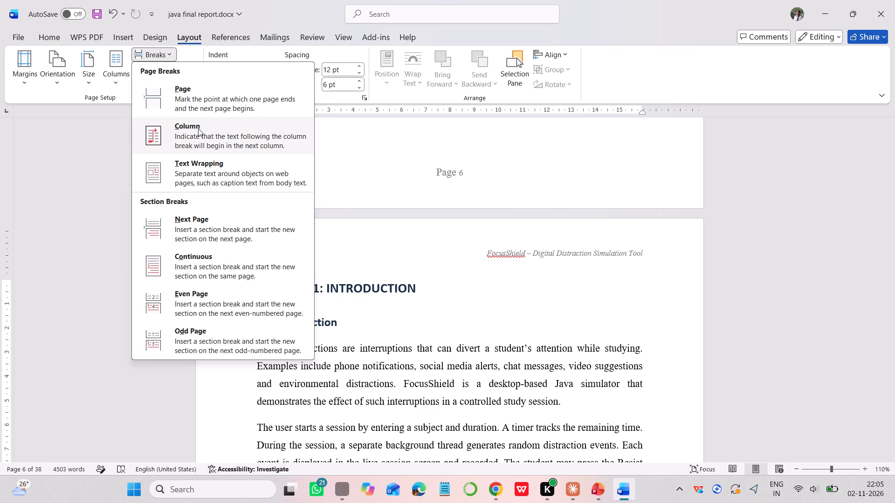
click(203, 238)
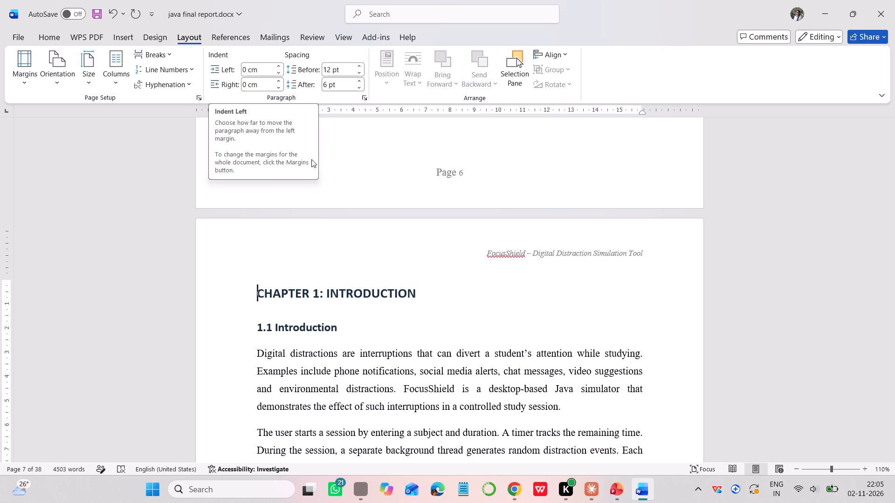
Unlink the Section 2 footer on the first page of Chapter 1 from the previous section.
scroll(348, 216, down, 2)
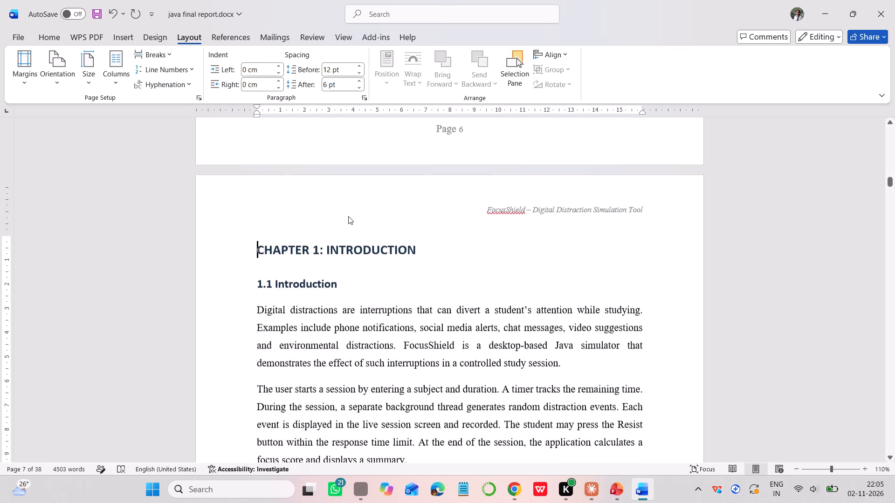
scroll(348, 216, down, 1)
click(348, 216)
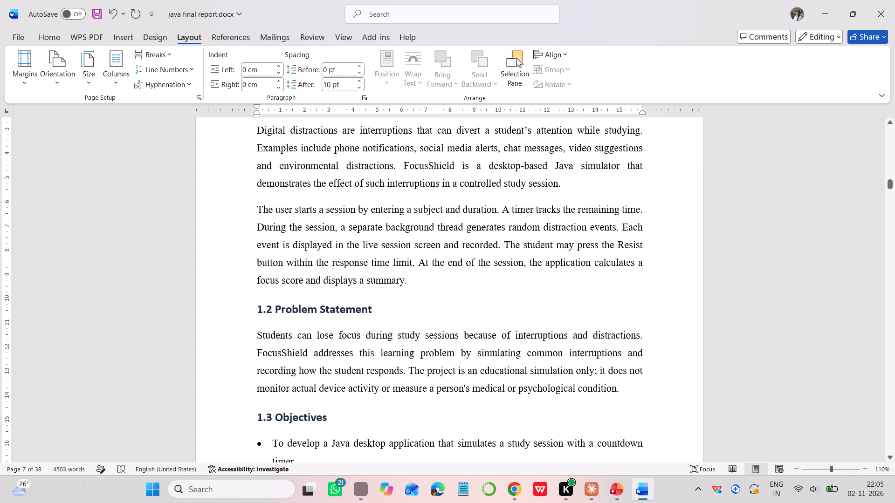
scroll(358, 241, down, 4)
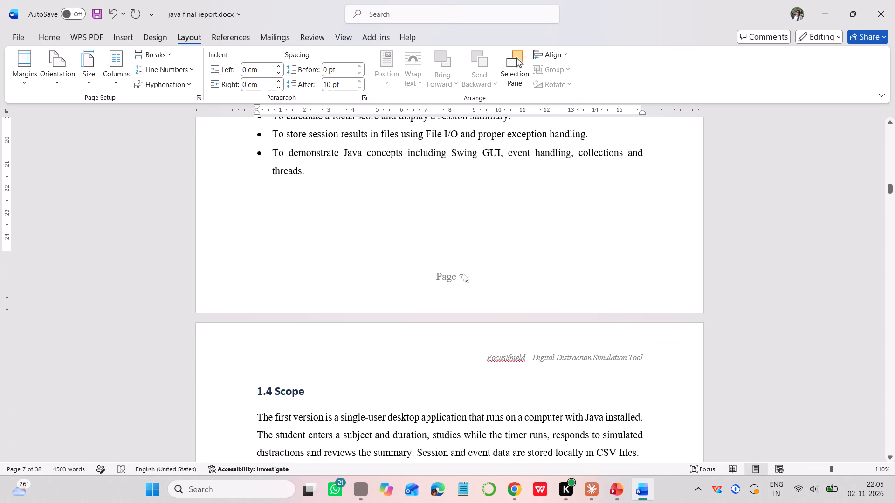
double_click(467, 277)
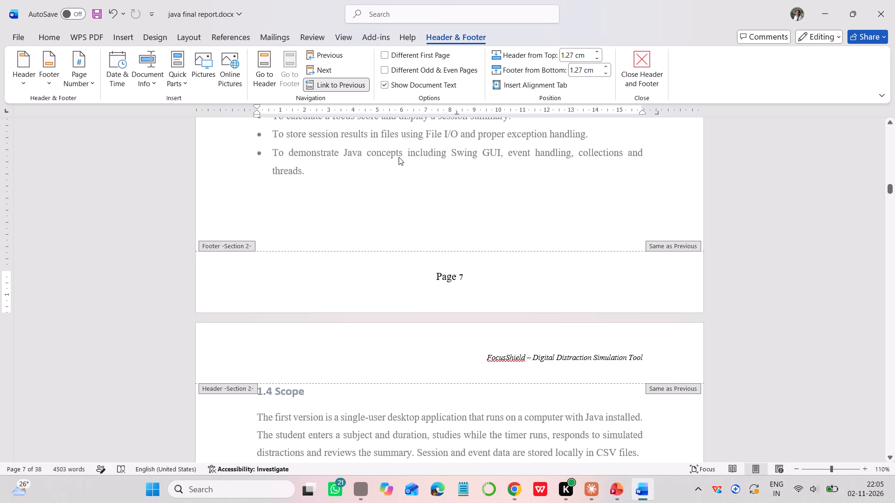
click(346, 87)
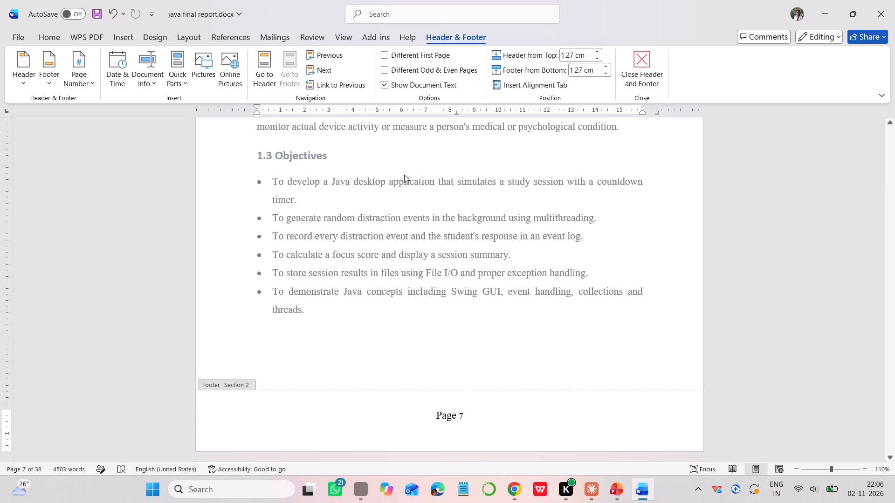
click(349, 88)
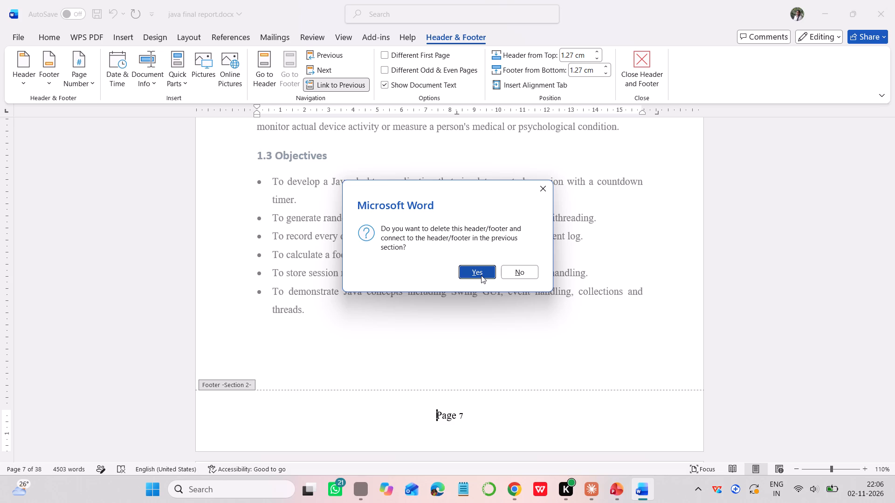
click(546, 189)
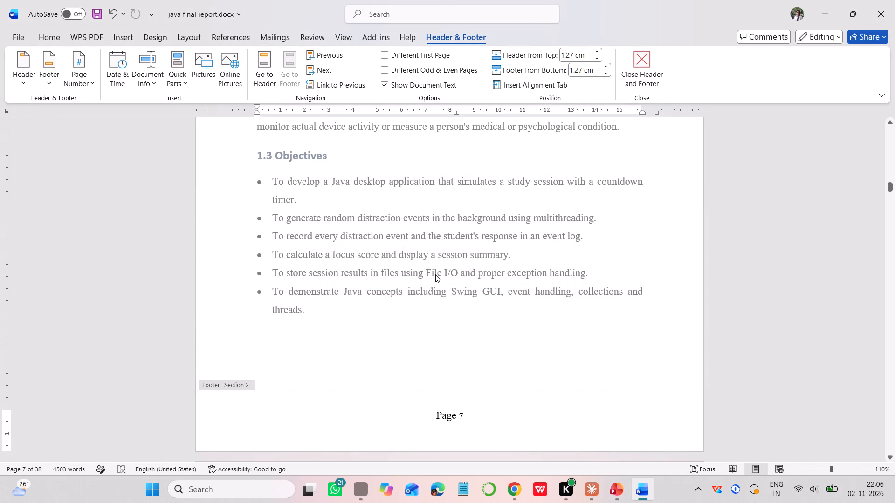
Format the Section 2 page numbers to start at 7 instead of continuing from the previous section.
scroll(435, 274, down, 1)
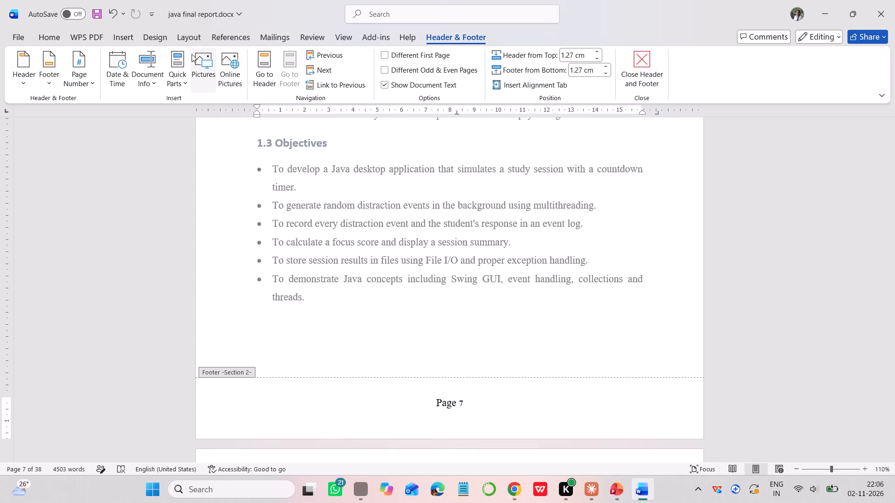
click(124, 39)
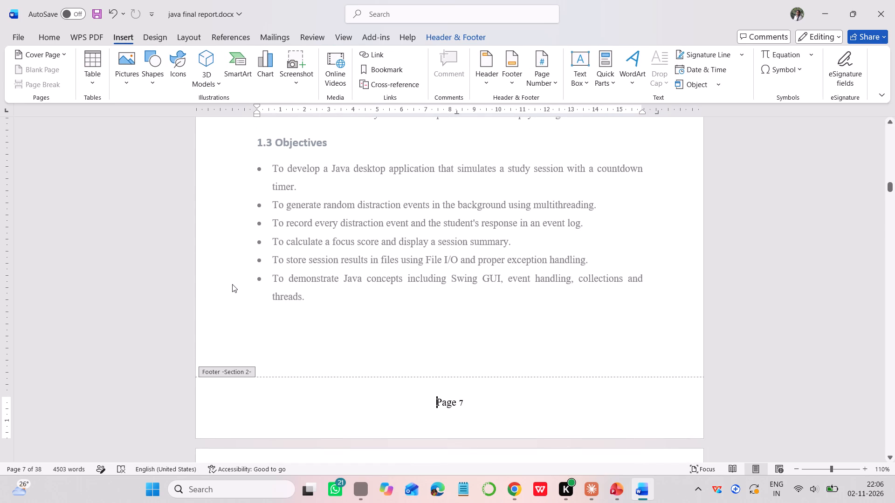
click(232, 284)
click(546, 79)
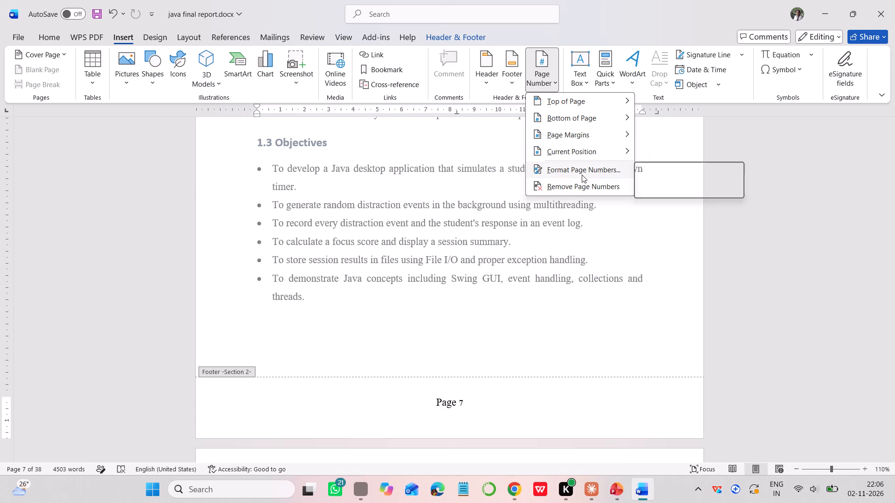
click(582, 175)
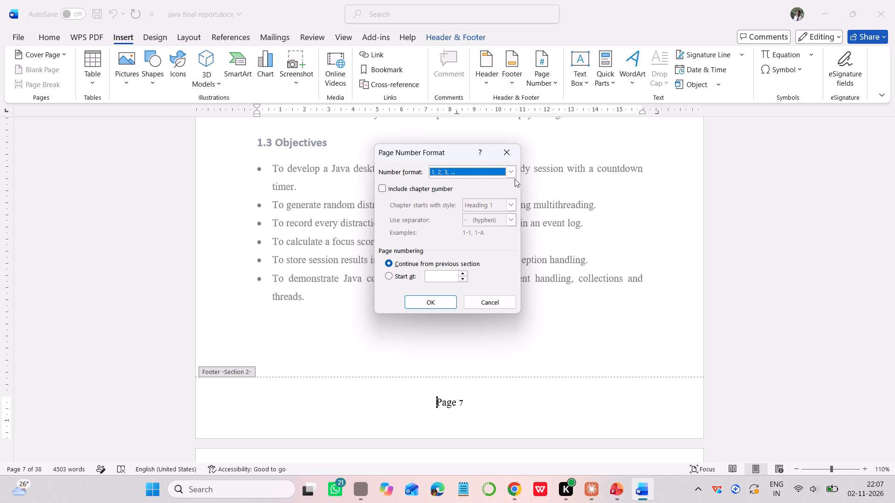
click(438, 280)
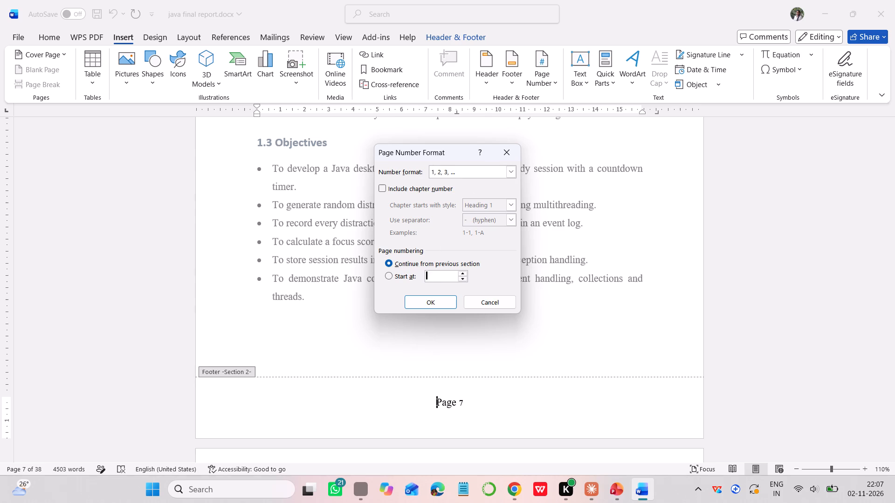
double_click(463, 273)
click(463, 273)
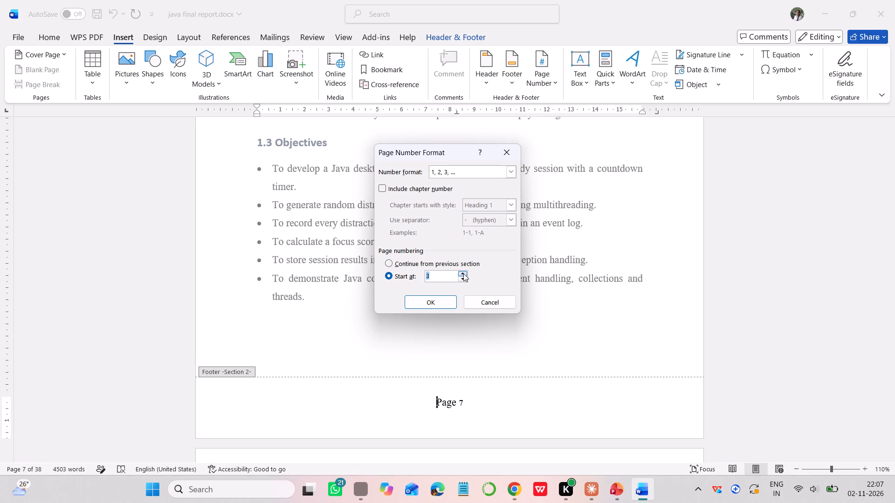
click(463, 273)
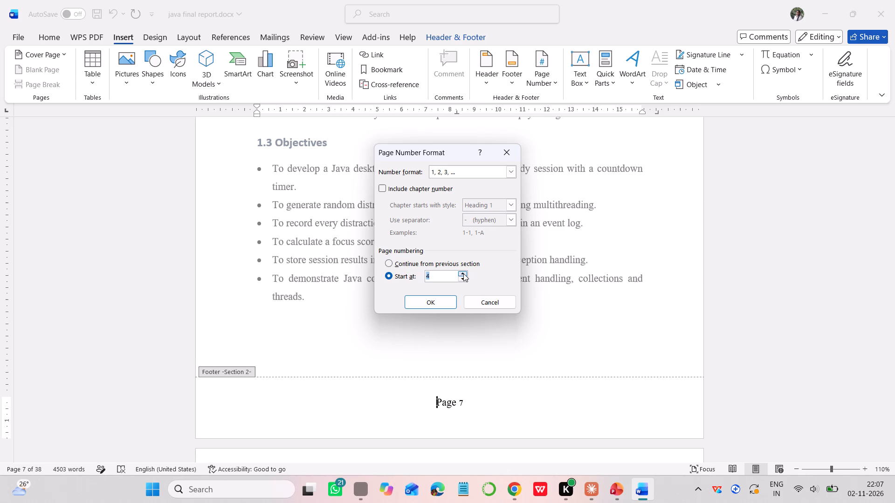
double_click(463, 273)
click(463, 273)
click(437, 299)
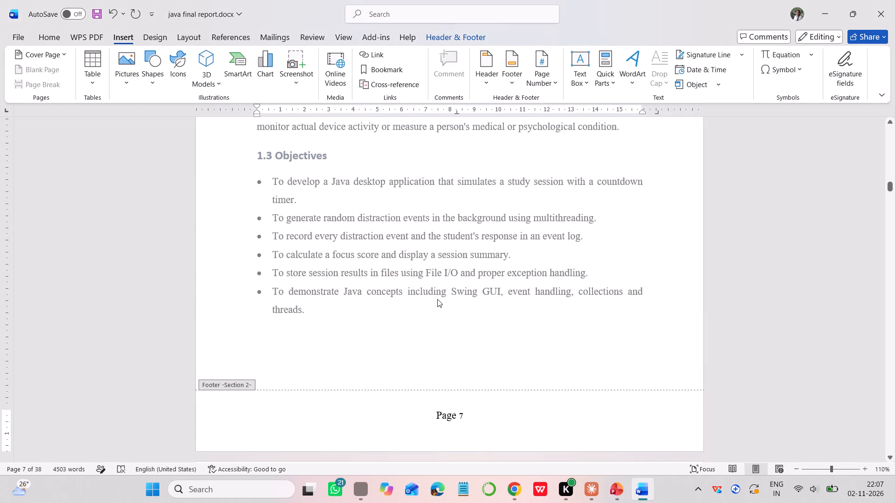
click(455, 333)
Leave footer editing and examine the page numbers from the cover page through the front matter into Chapter 1.
scroll(455, 333, up, 19)
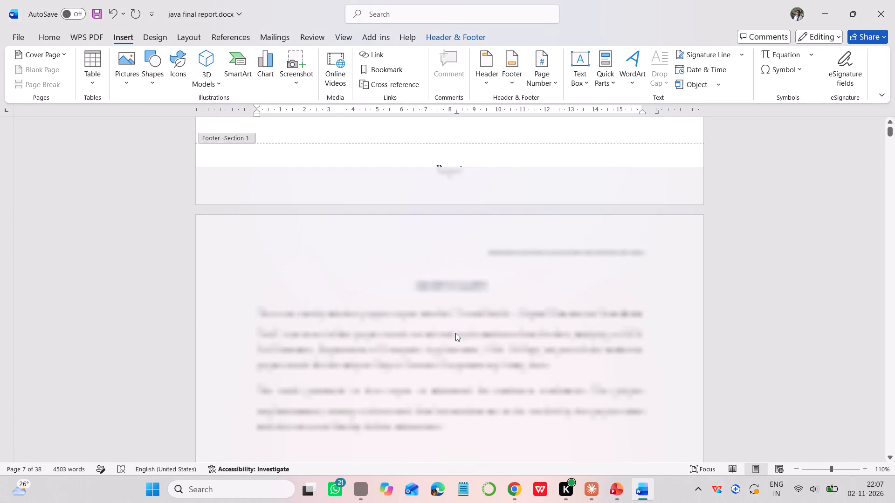
scroll(455, 333, up, 9)
double_click(675, 261)
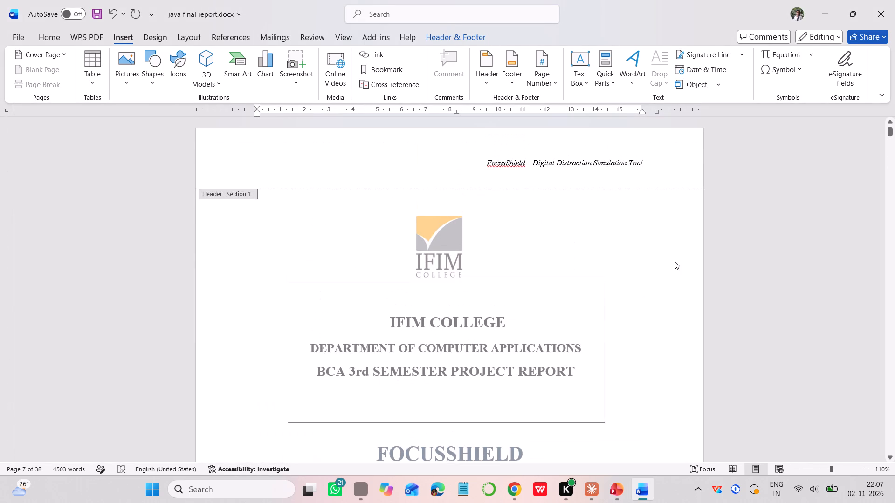
scroll(675, 261, down, 9)
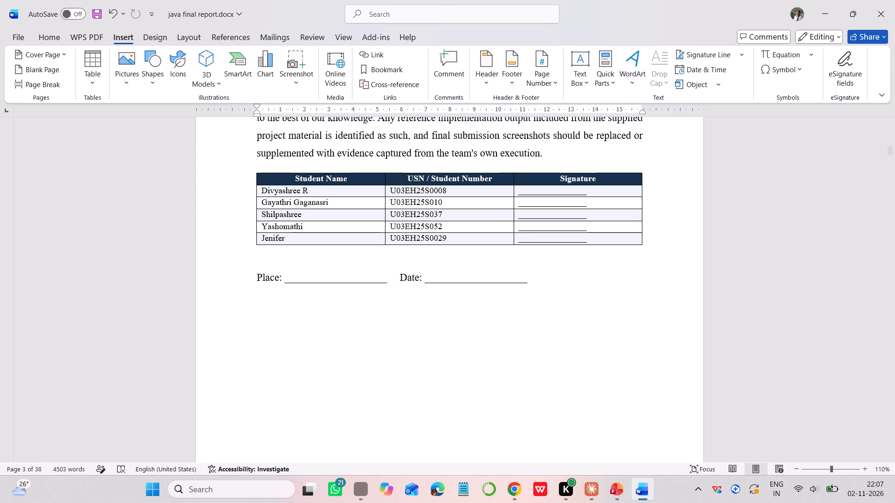
scroll(637, 223, down, 5)
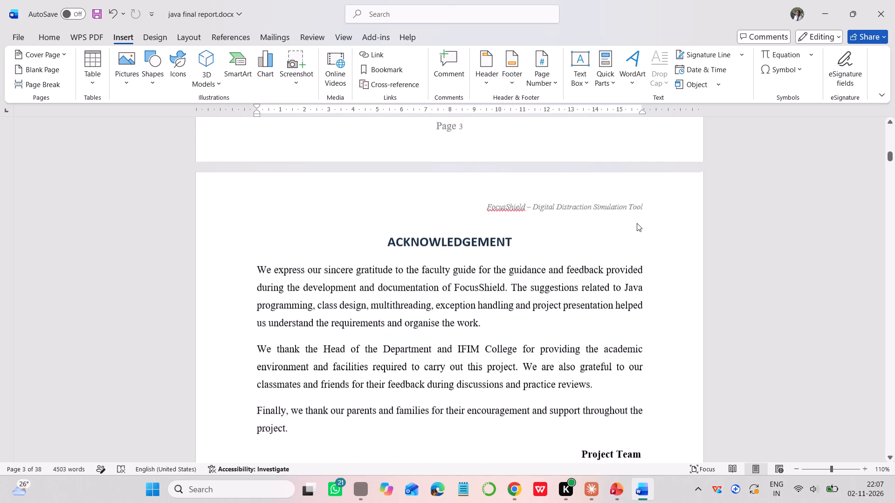
scroll(637, 223, down, 8)
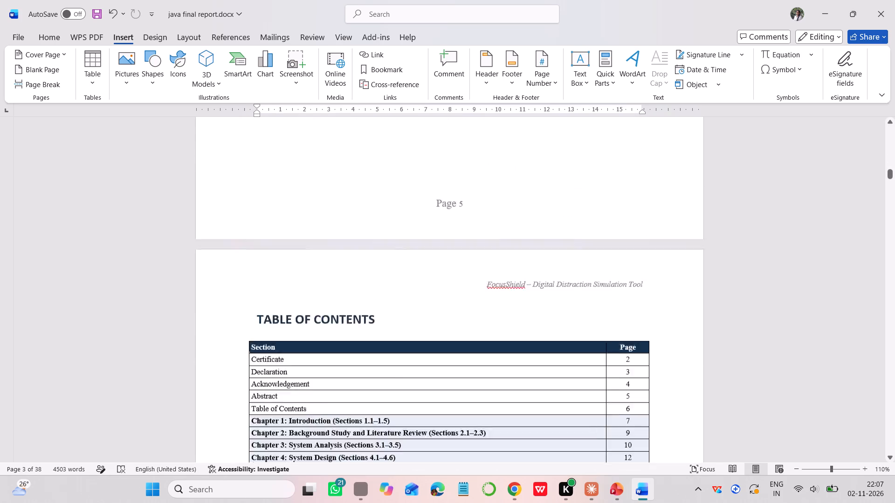
scroll(637, 223, down, 8)
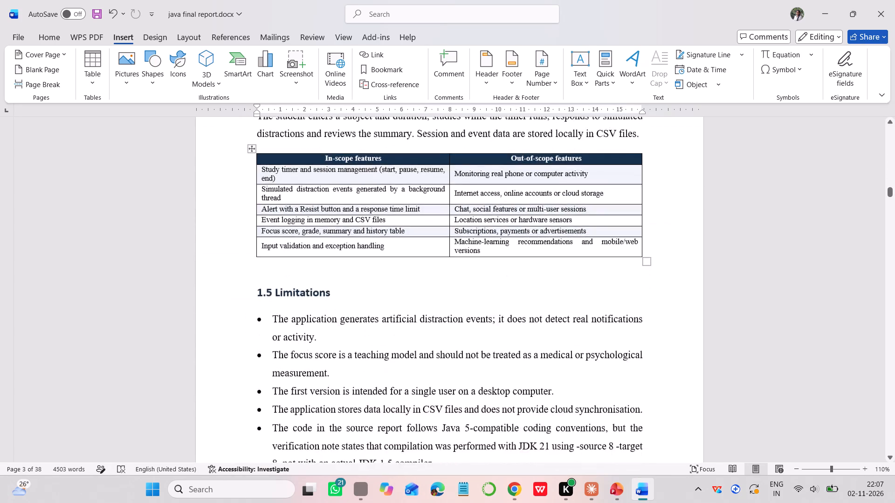
Format the Section 2 page numbers to continue from the previous section.
scroll(637, 223, up, 3)
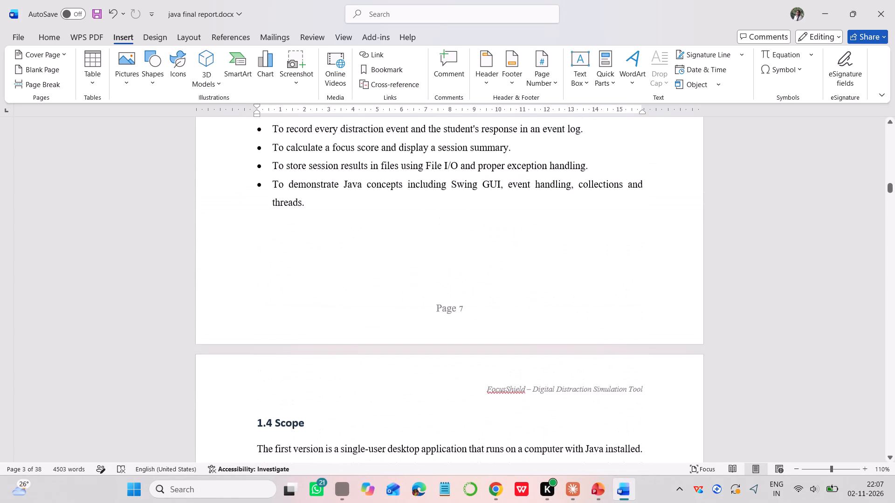
double_click(455, 313)
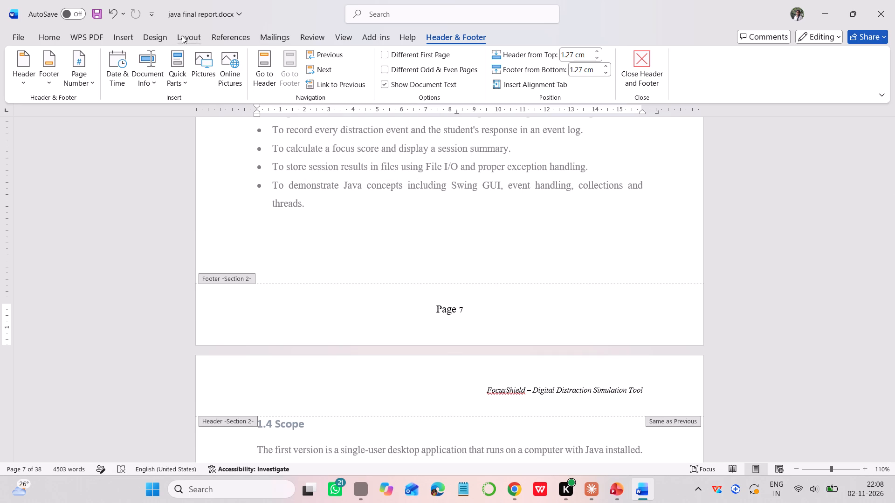
click(108, 35)
click(127, 41)
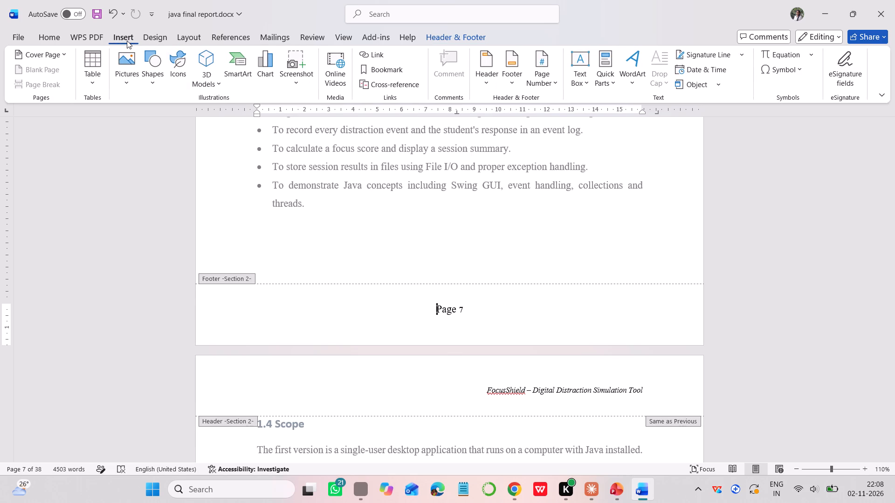
click(499, 259)
click(589, 75)
click(537, 88)
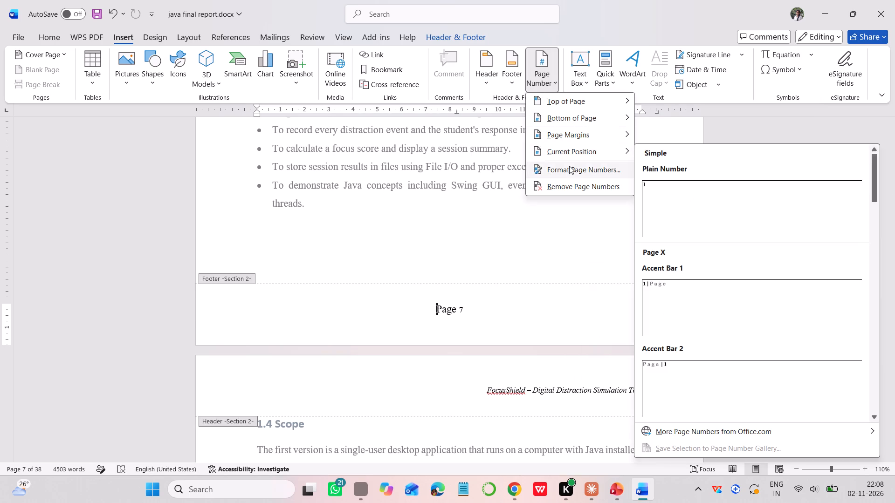
click(570, 167)
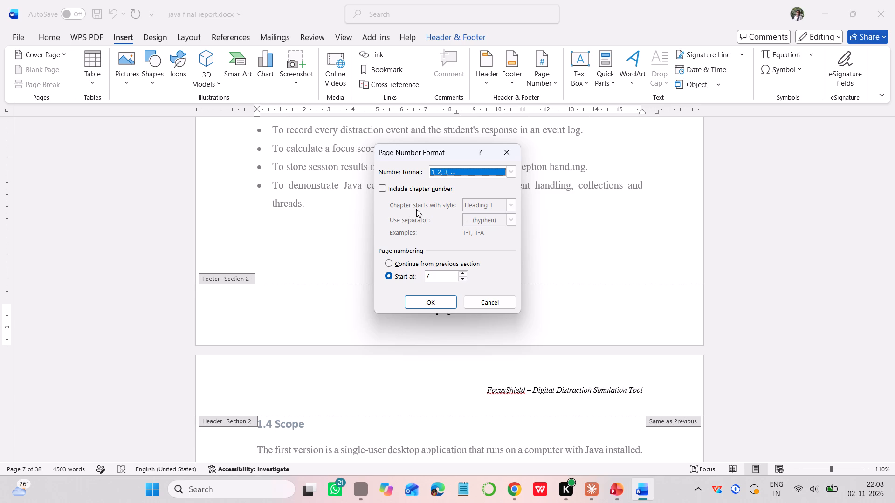
click(389, 261)
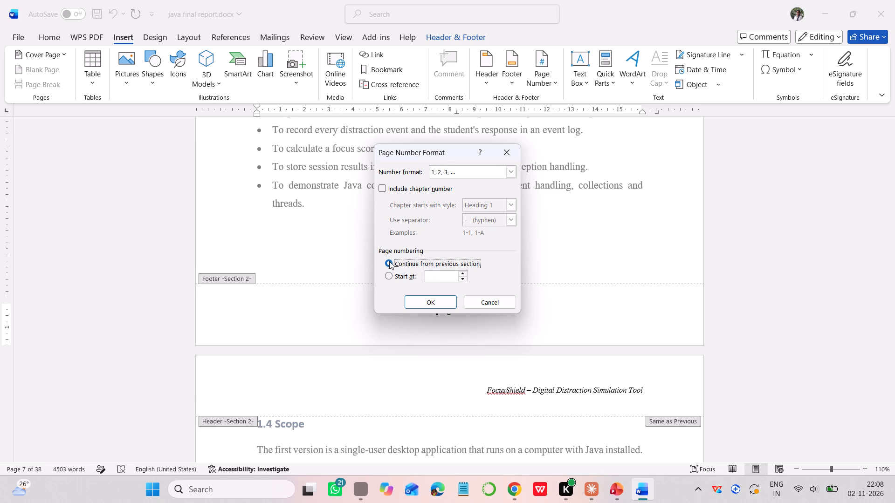
click(423, 300)
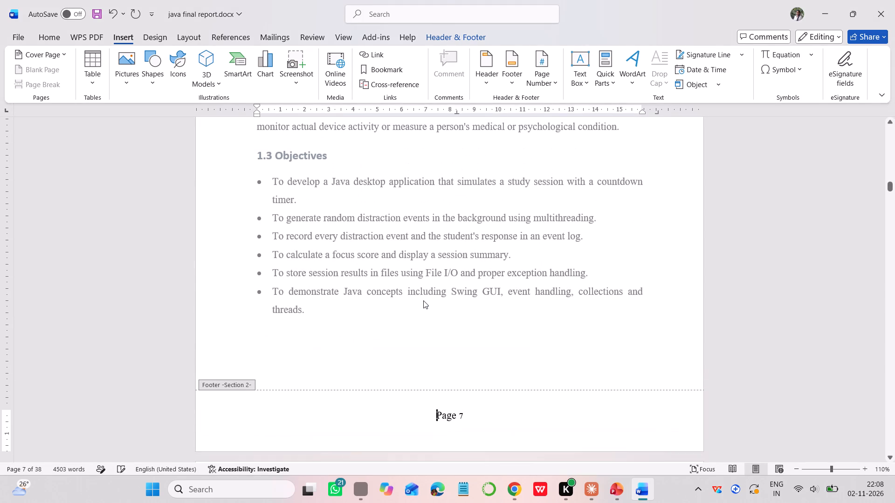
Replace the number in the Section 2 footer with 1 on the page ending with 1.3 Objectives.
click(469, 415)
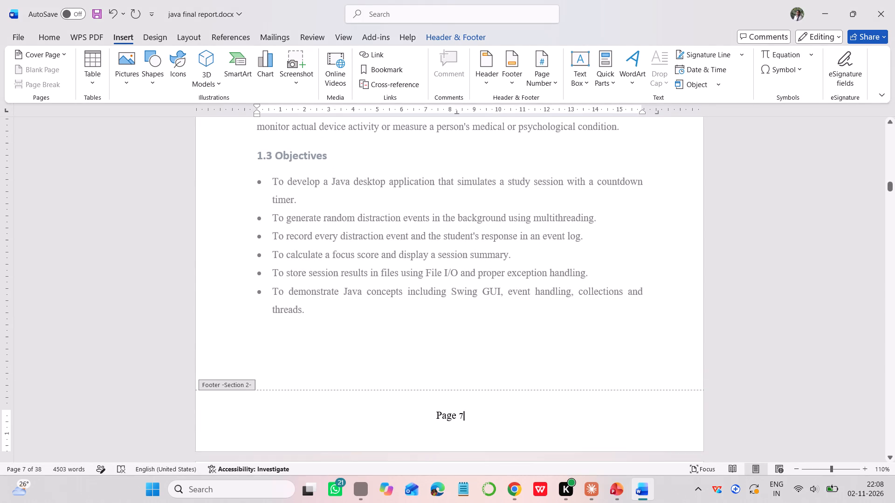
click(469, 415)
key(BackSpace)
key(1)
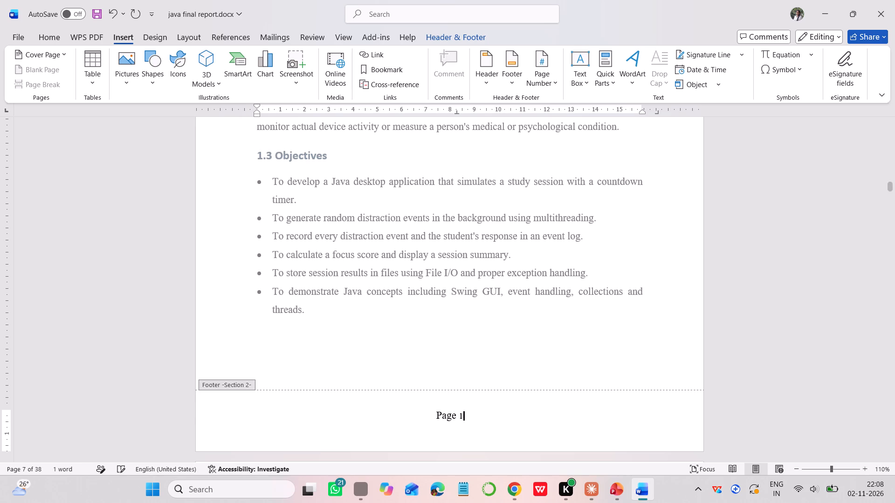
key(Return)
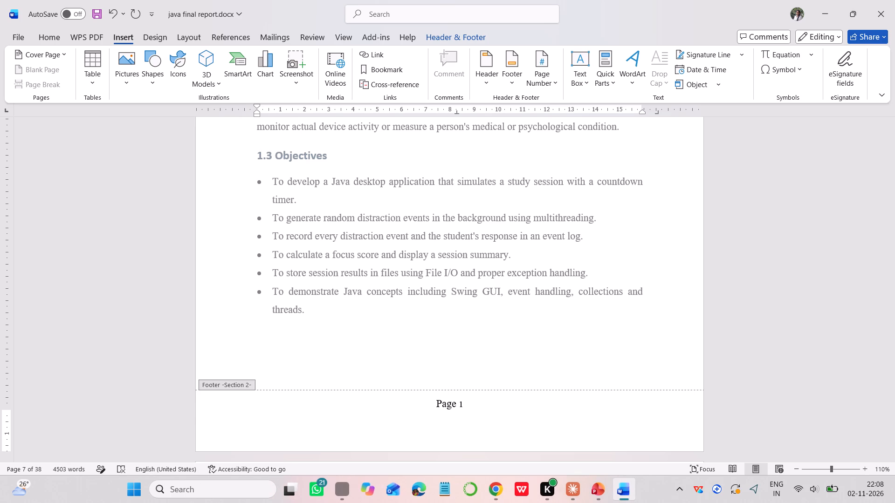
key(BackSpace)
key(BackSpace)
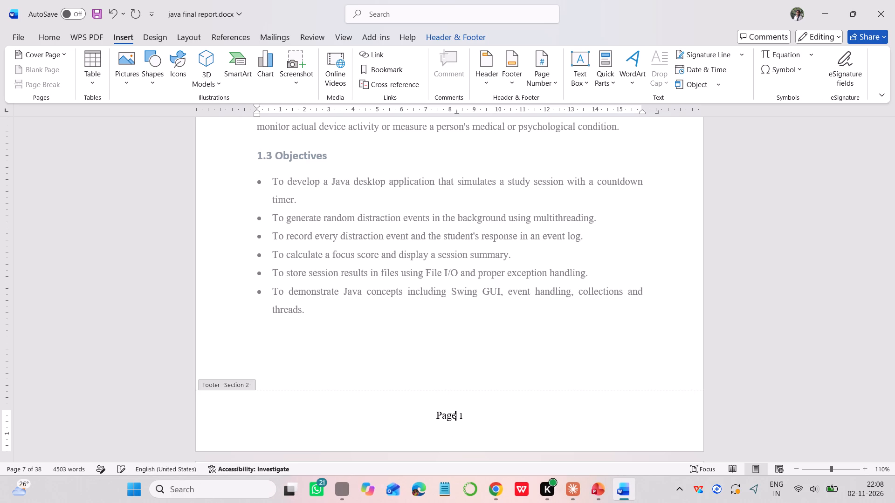
Replace the number in the Section 2 footer with 2 on the page ending with 1.5 Limitations.
scroll(514, 447, down, 6)
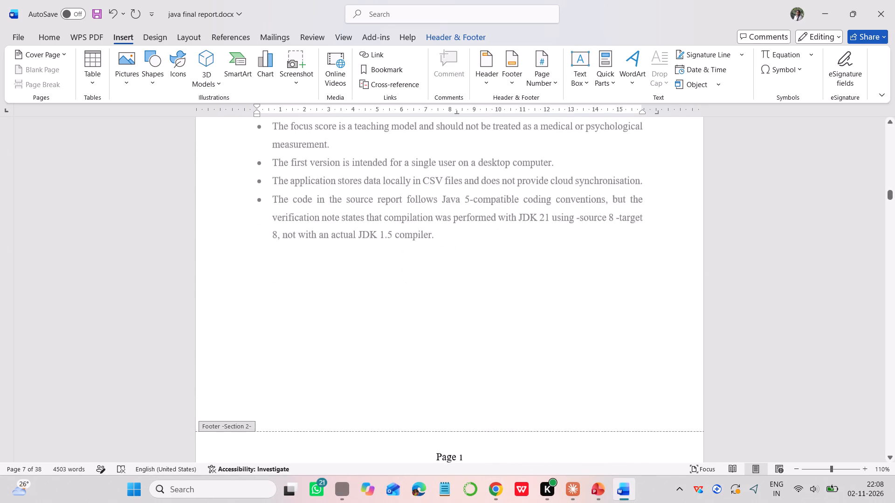
scroll(514, 447, down, 1)
click(485, 397)
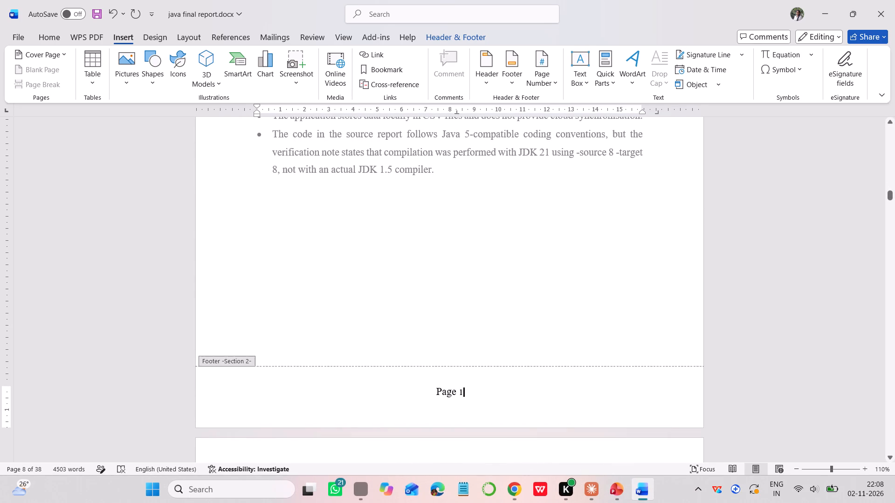
key(BackSpace)
key(2)
scroll(485, 397, up, 5)
scroll(485, 397, down, 2)
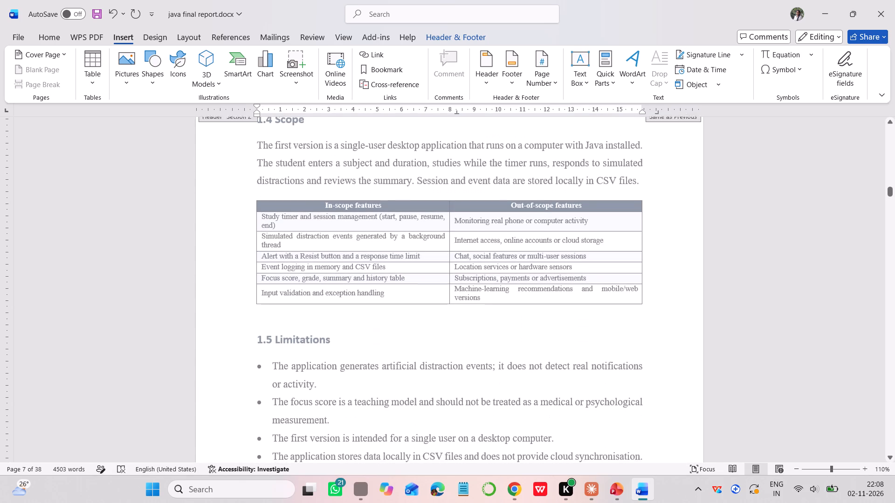
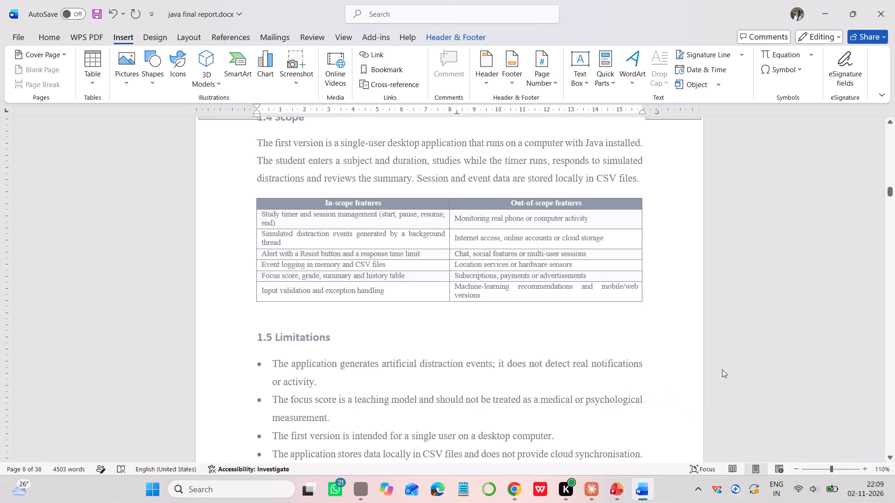
Examine the footer page numbers from the table of contents page through Chapter 1 to the start of Chapter 3.
click(691, 337)
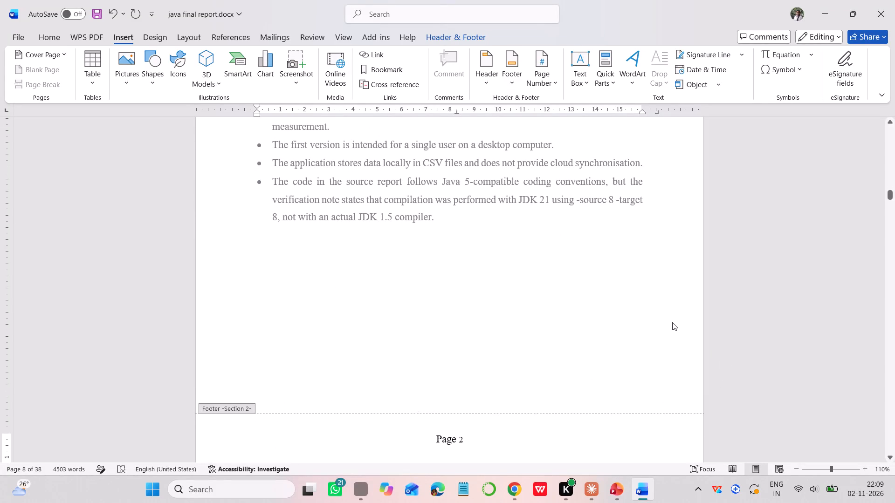
click(672, 322)
double_click(672, 322)
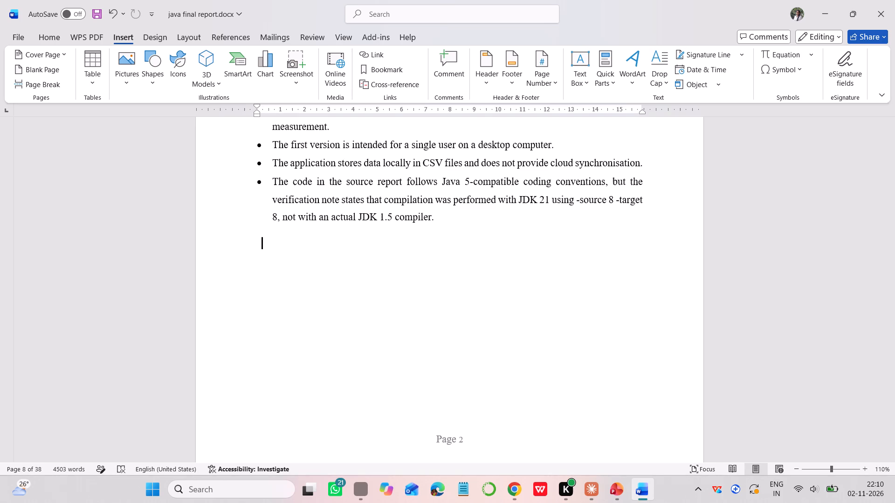
drag(672, 322, 739, 122)
click(678, 204)
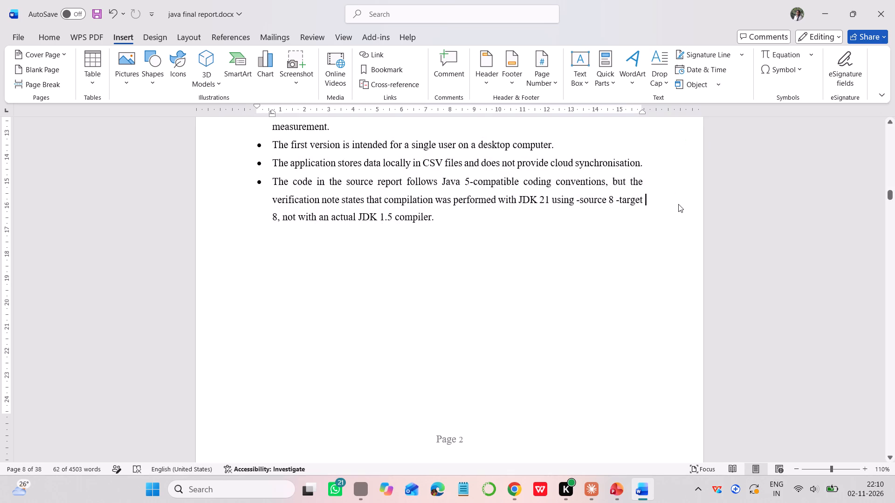
scroll(678, 204, up, 5)
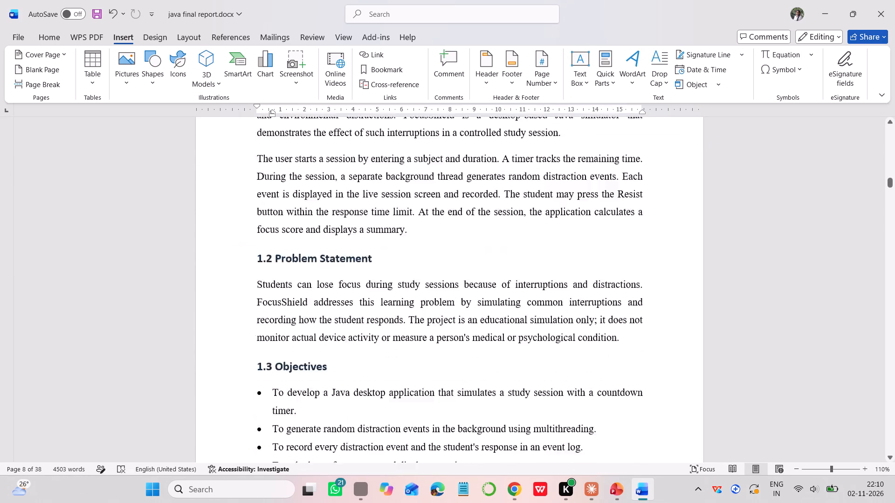
scroll(678, 204, up, 2)
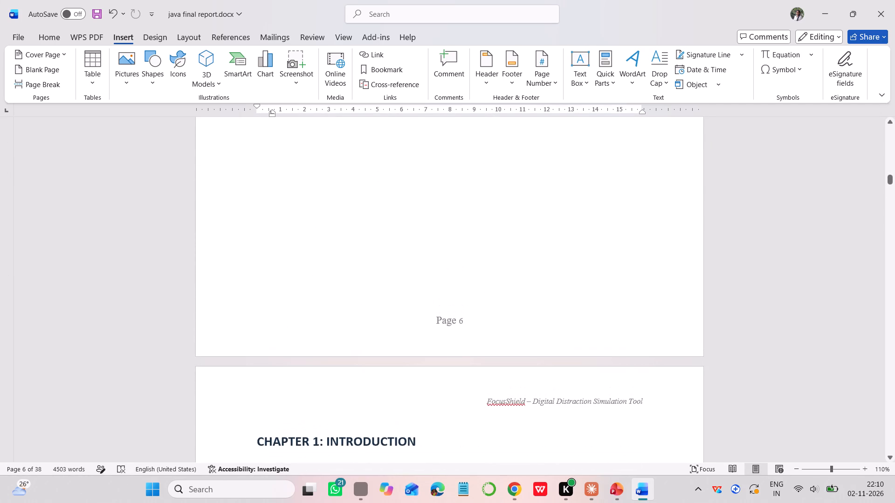
click(484, 317)
double_click(469, 321)
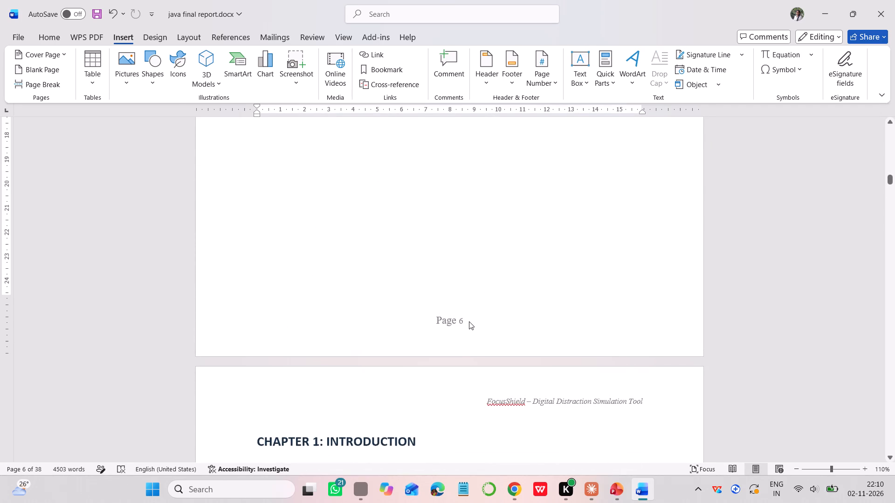
scroll(469, 321, down, 4)
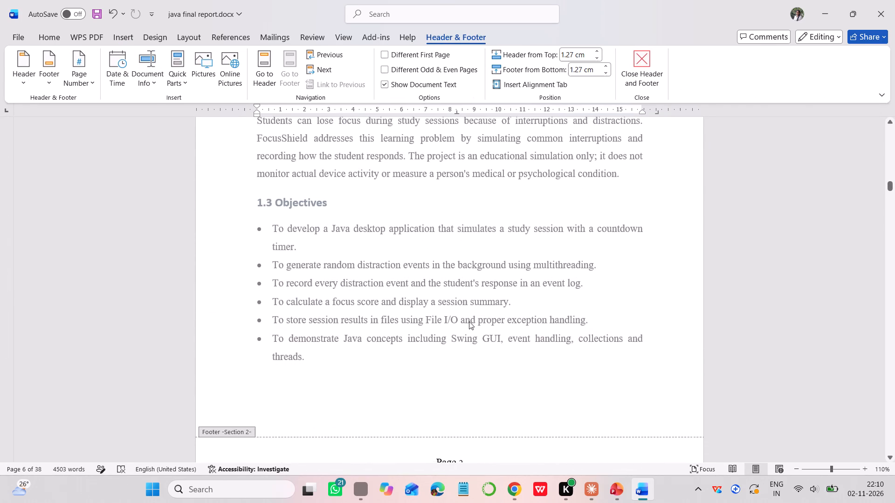
scroll(469, 321, down, 10)
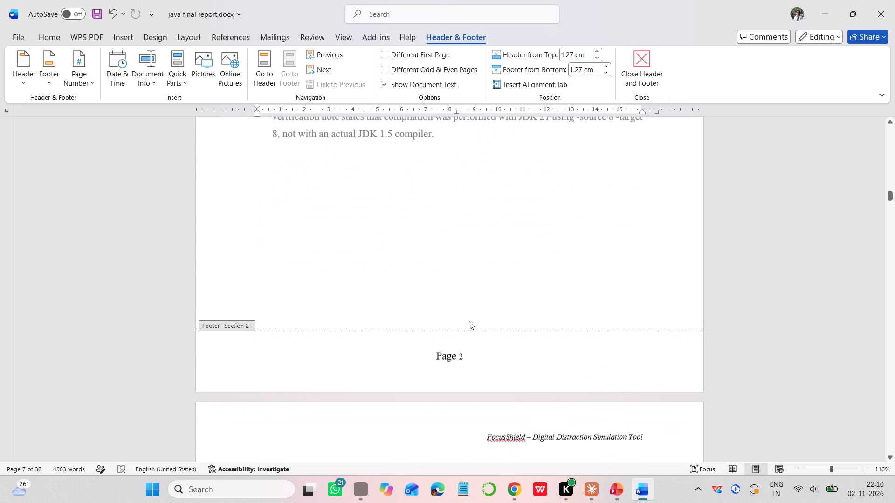
scroll(469, 321, down, 5)
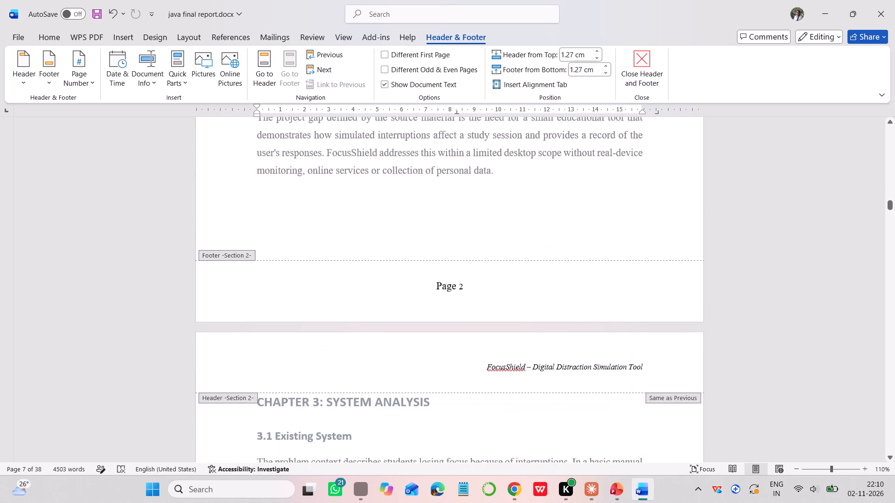
scroll(466, 295, up, 7)
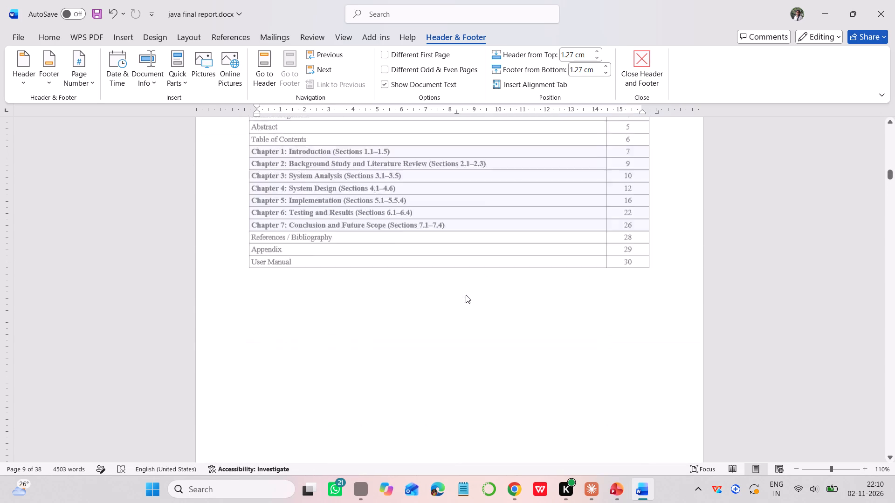
scroll(466, 295, up, 3)
scroll(475, 325, down, 4)
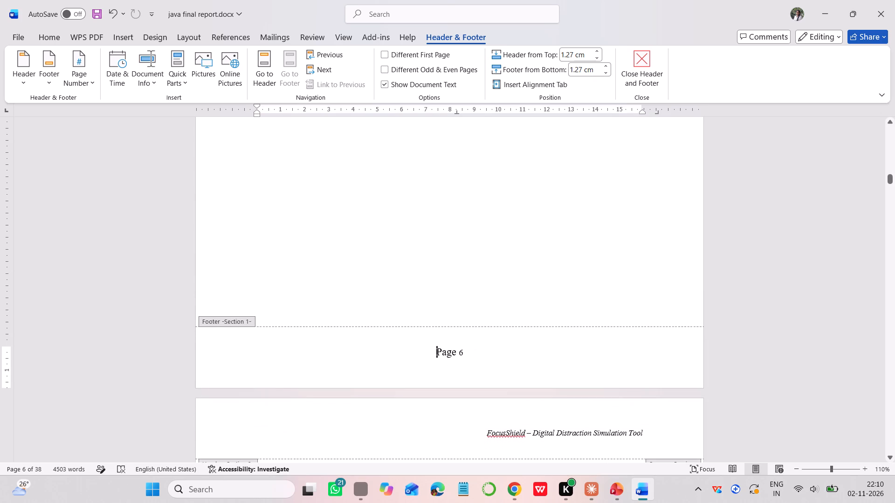
click(476, 361)
Undo the recent page-number edits made in the Section 2 footer.
key(ctrl+z)
key(ctrl+z)
key(ctrl+z)
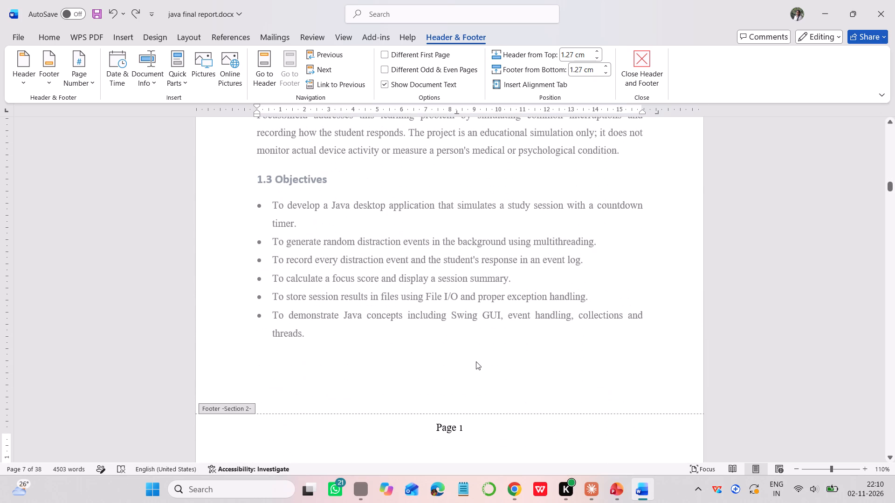
key(ctrl+z)
key(ctrl+z)
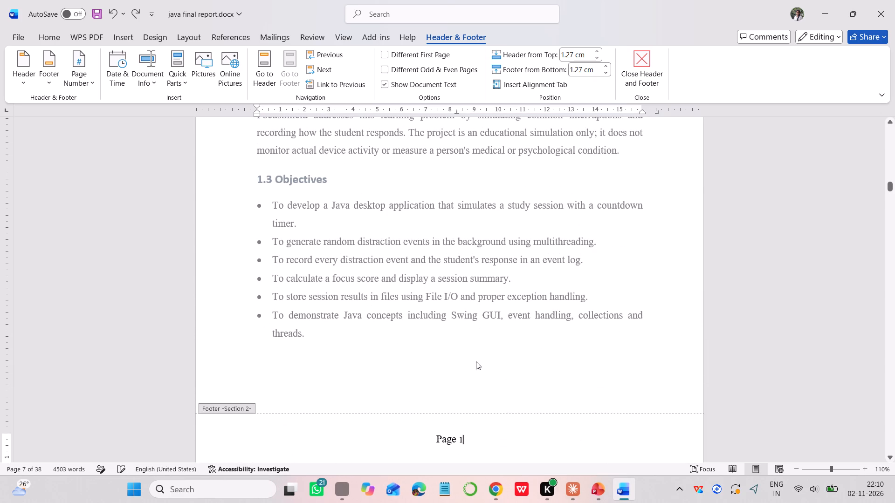
key(ctrl+z)
key(ctrl+z)
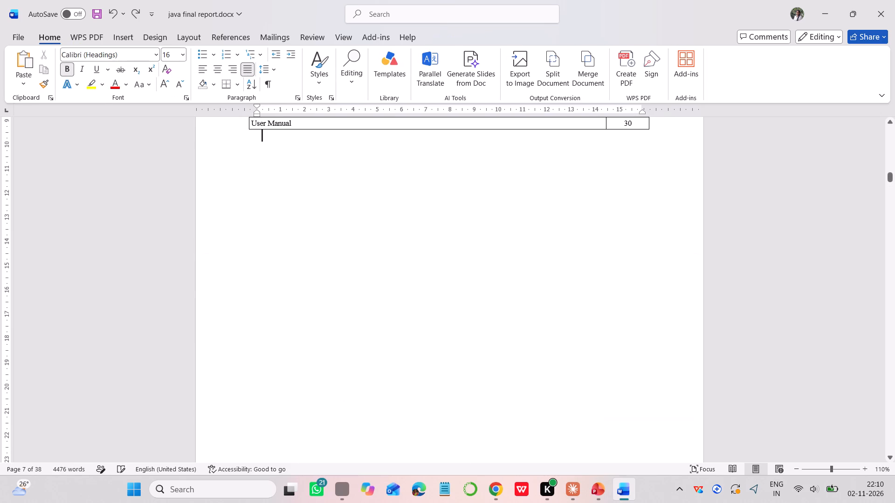
Examine the footer numbering from the table of contents through Chapter 1, and open the Section 1 footer below the table of contents.
scroll(476, 361, down, 1)
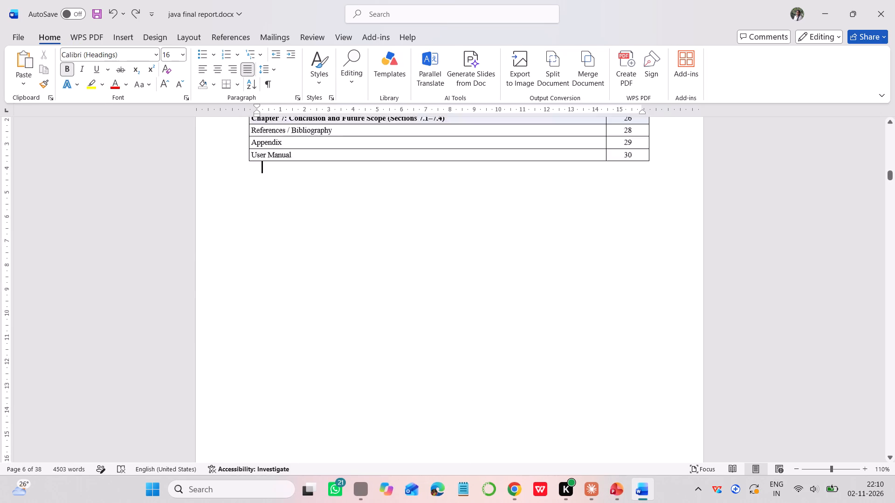
scroll(476, 361, down, 4)
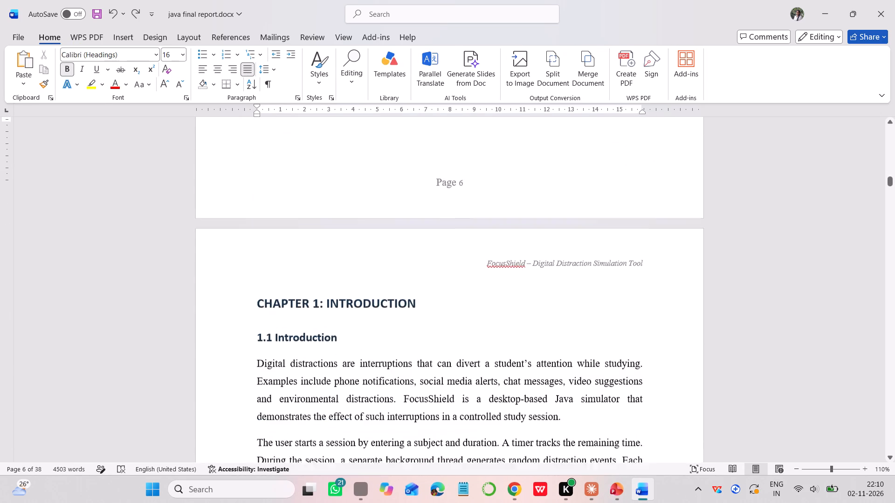
scroll(476, 361, down, 3)
scroll(476, 361, up, 1)
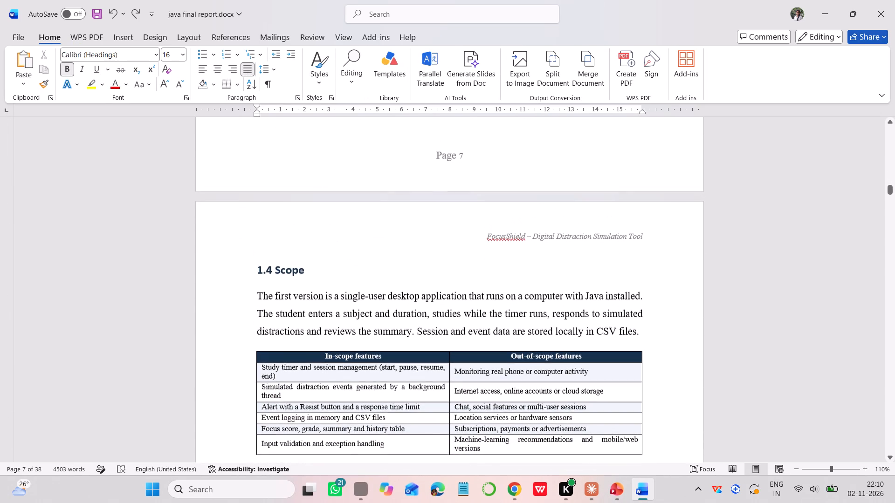
scroll(476, 361, up, 5)
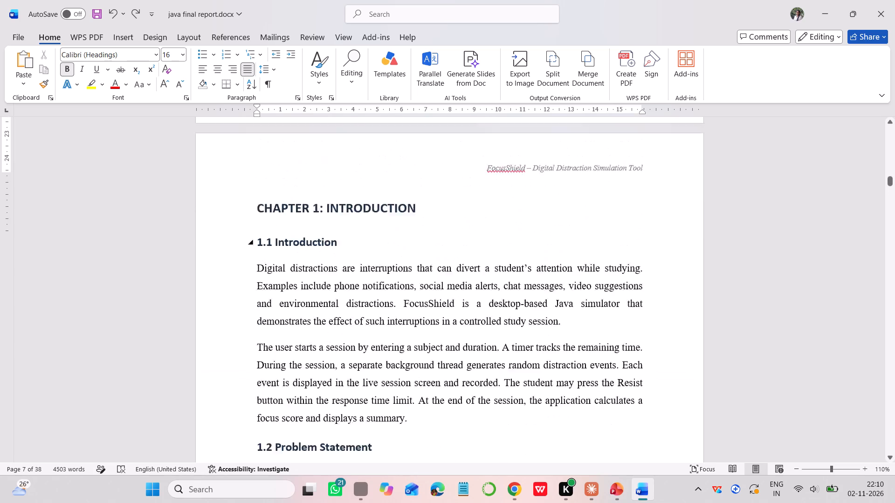
scroll(476, 361, up, 2)
click(473, 383)
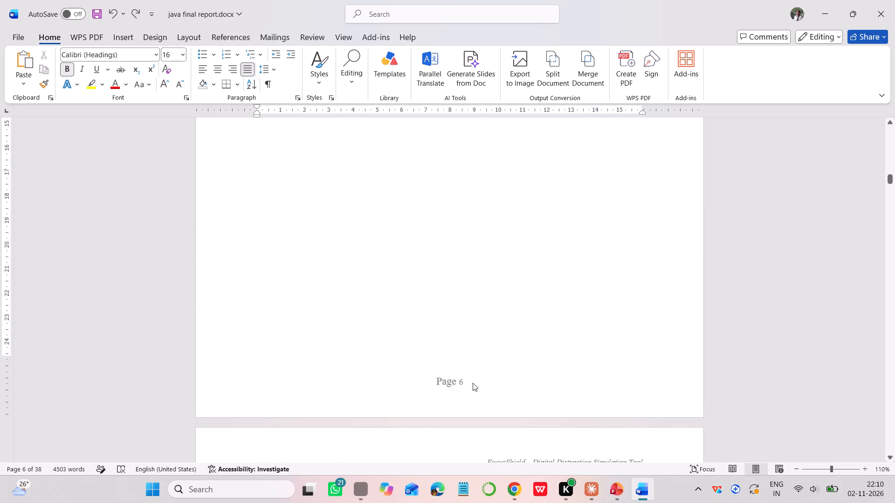
double_click(468, 387)
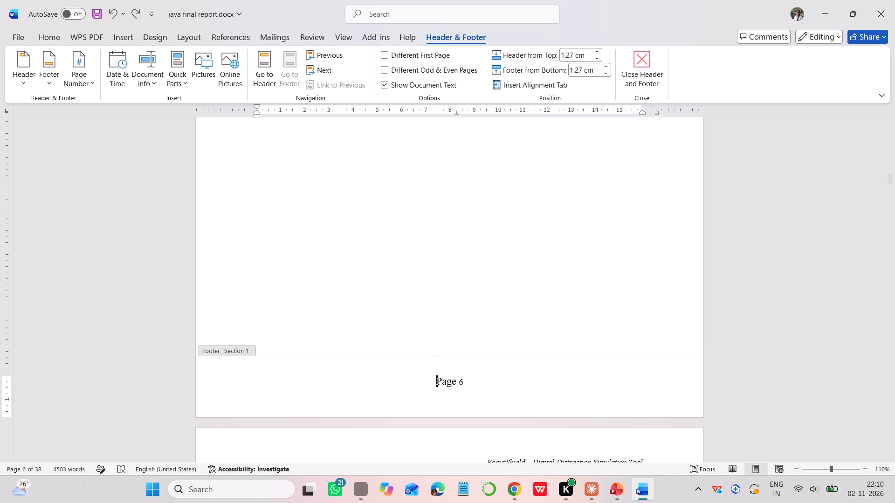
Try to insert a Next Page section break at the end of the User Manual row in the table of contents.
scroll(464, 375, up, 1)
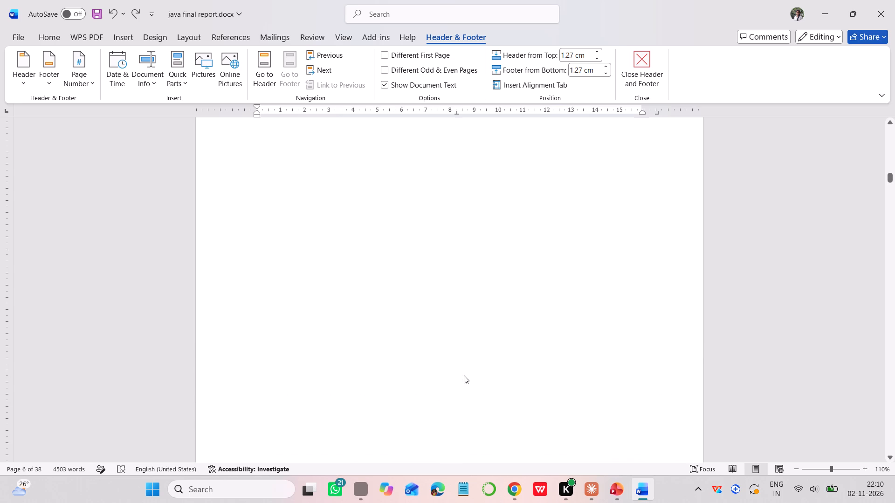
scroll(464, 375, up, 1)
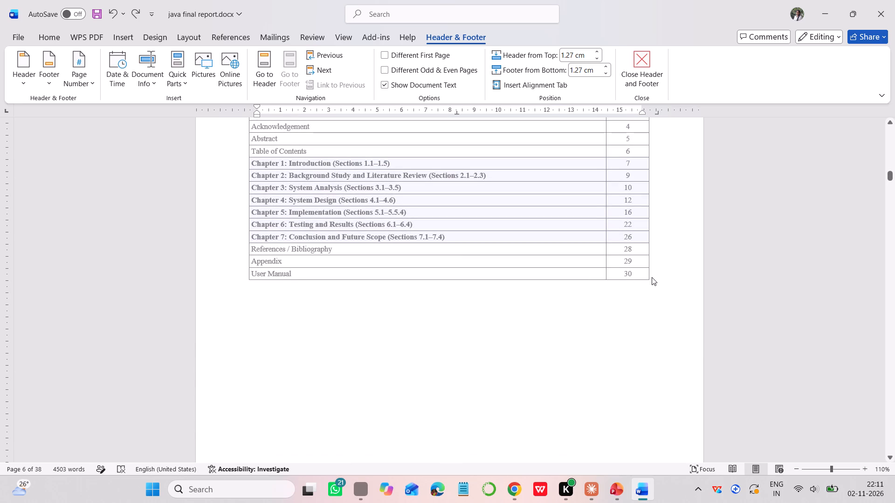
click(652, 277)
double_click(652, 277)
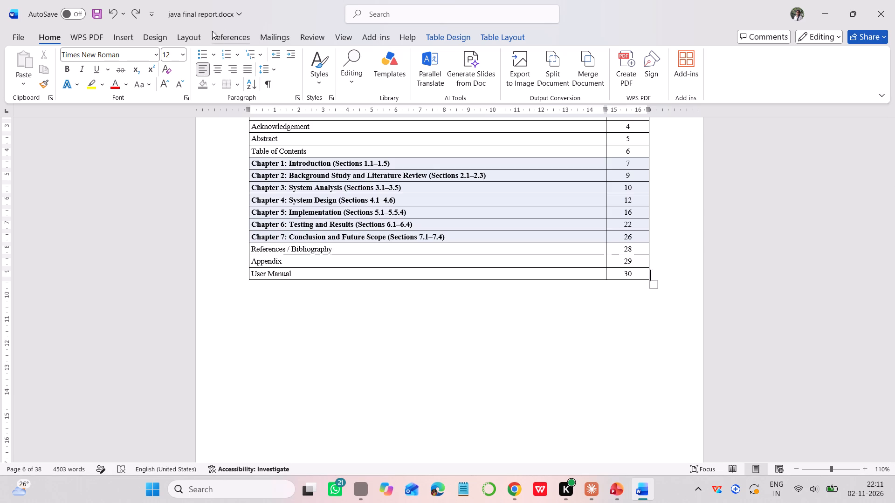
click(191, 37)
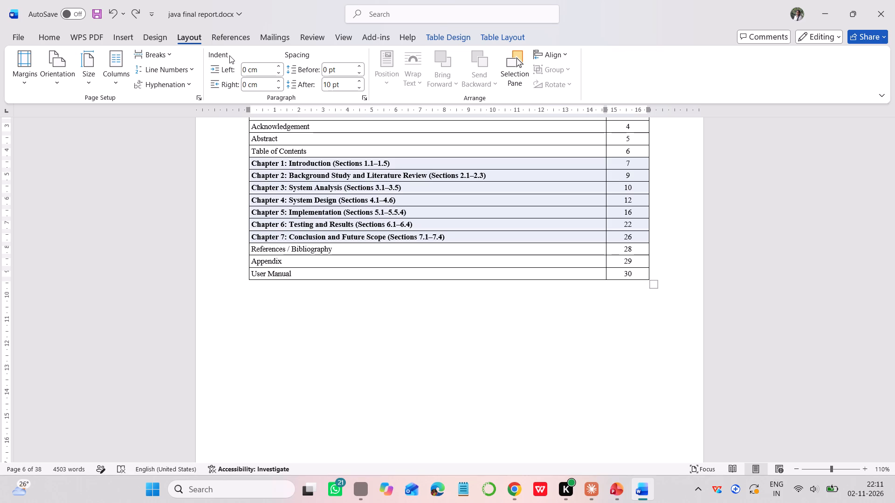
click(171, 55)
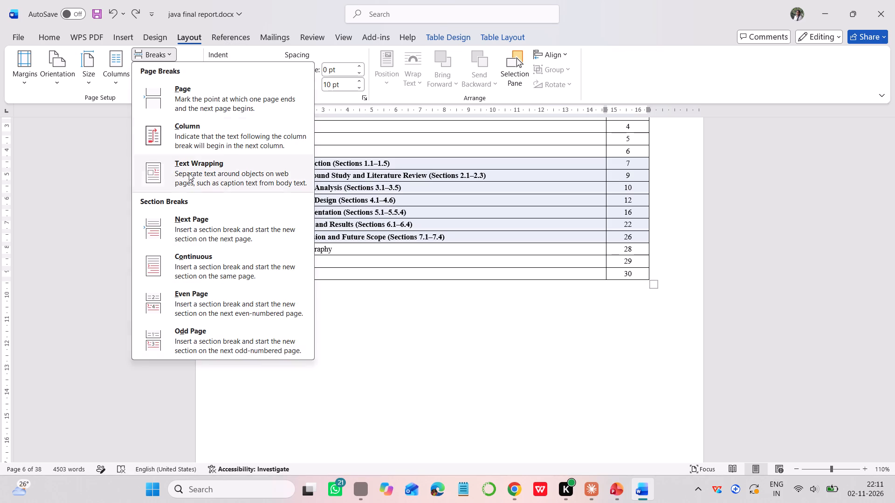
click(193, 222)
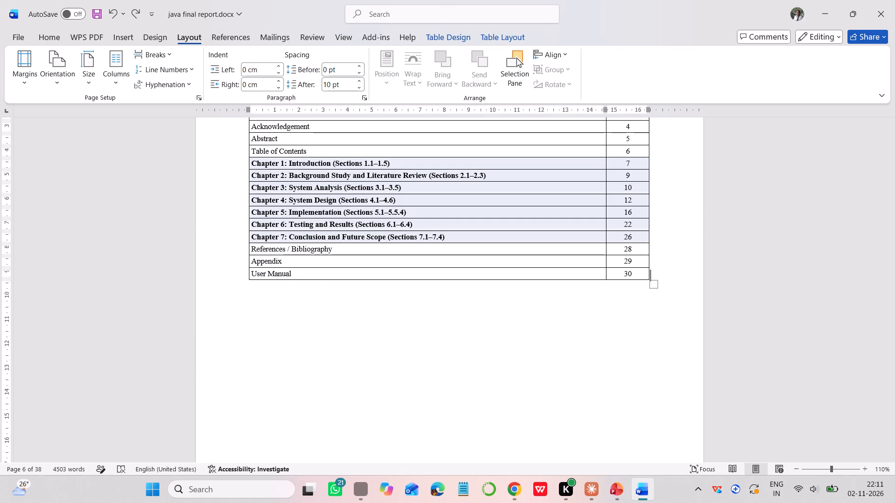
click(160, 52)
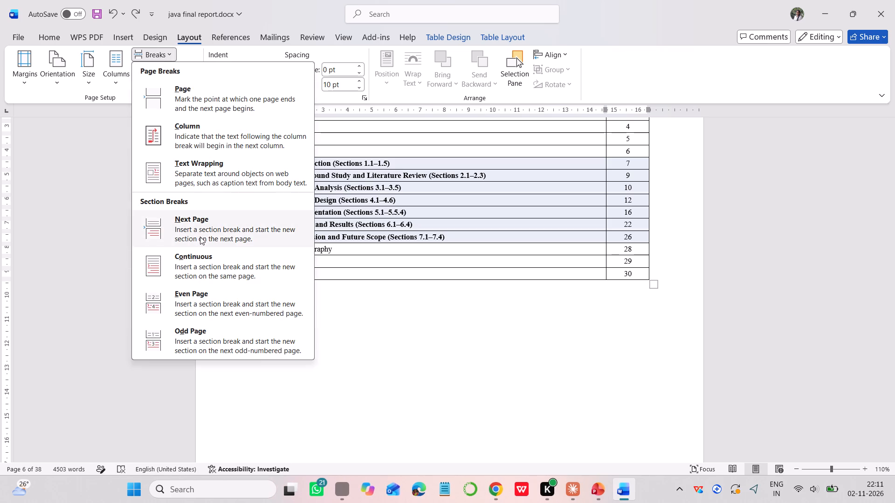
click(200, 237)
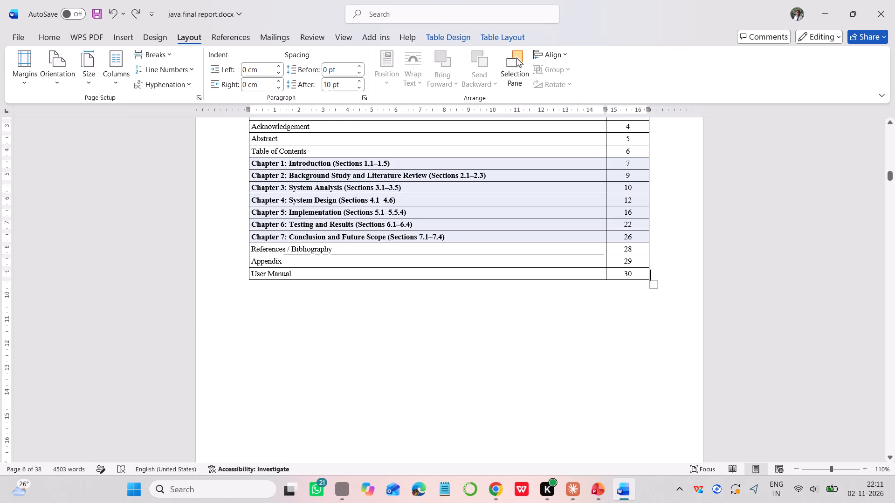
Link the Section 2 footer on the page ending with 1.3 Objectives to the previous section, replacing its own footer.
scroll(200, 237, down, 4)
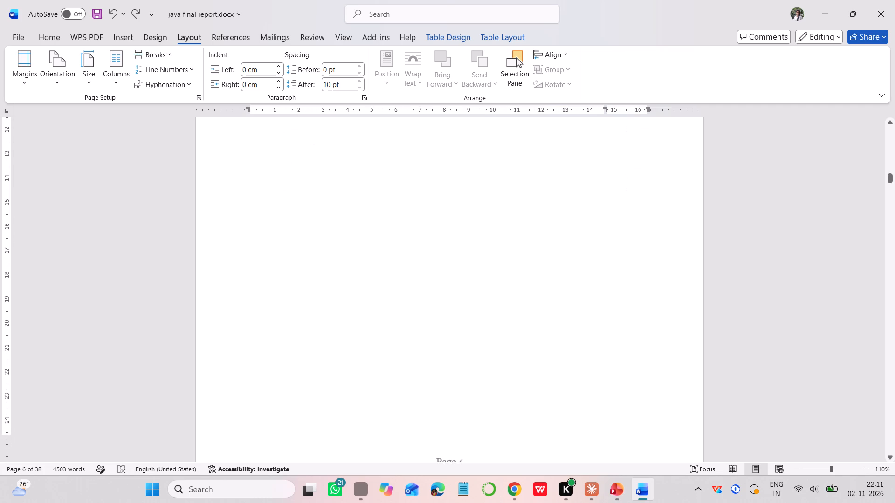
scroll(200, 237, down, 3)
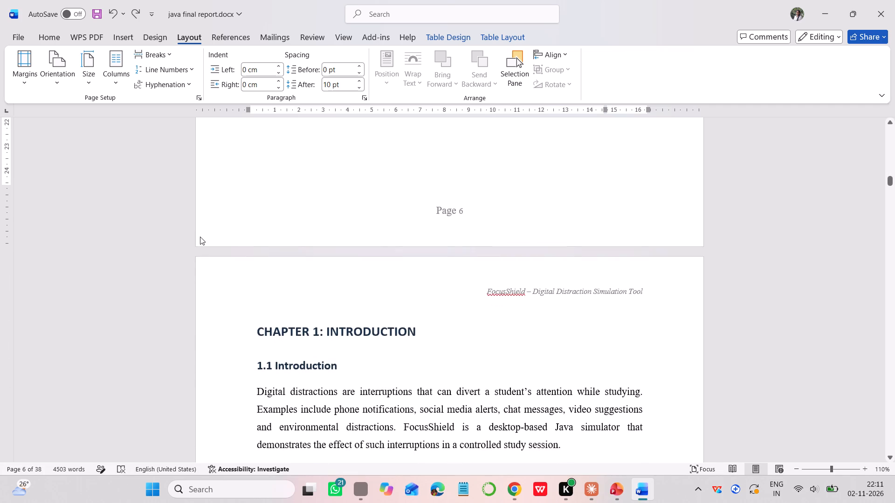
scroll(200, 237, down, 5)
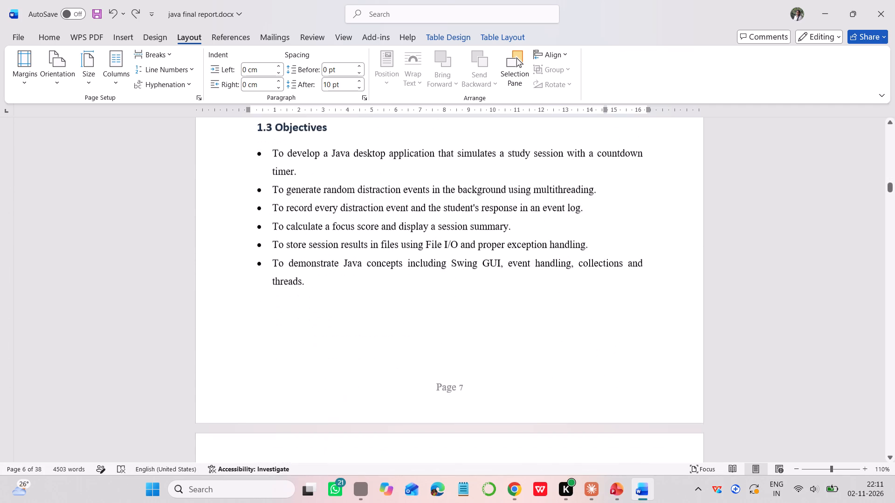
scroll(200, 237, down, 1)
double_click(435, 282)
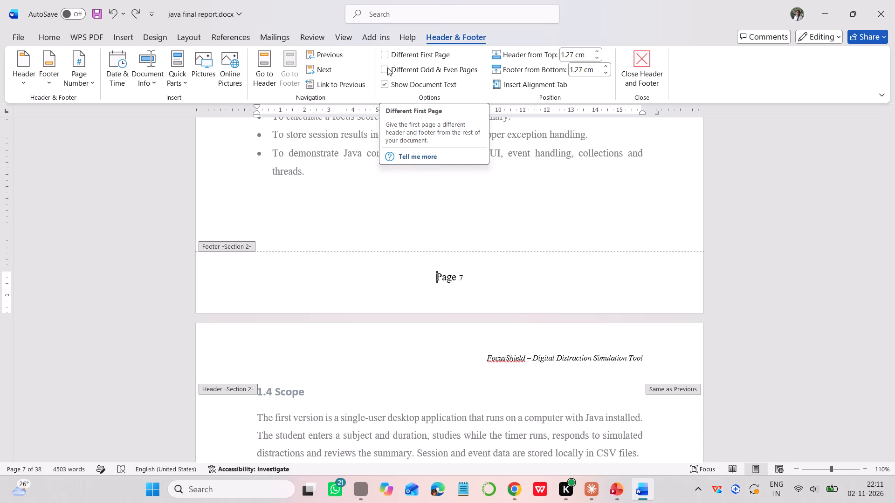
click(348, 82)
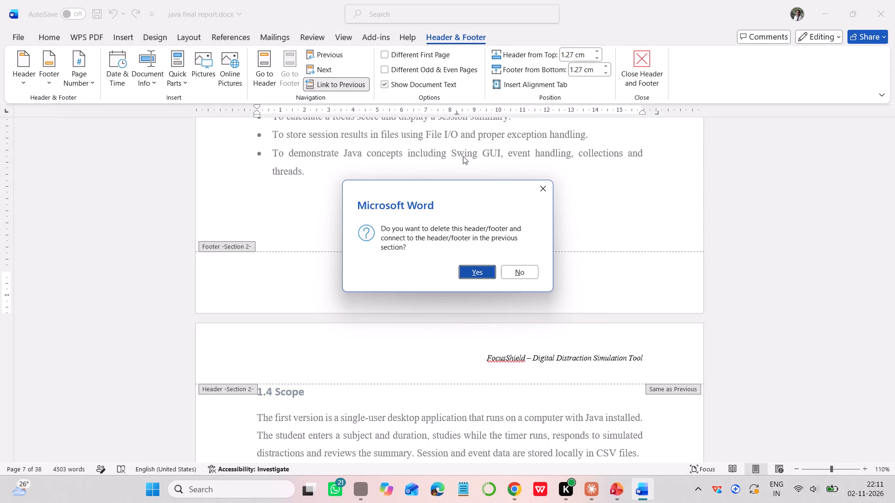
click(478, 270)
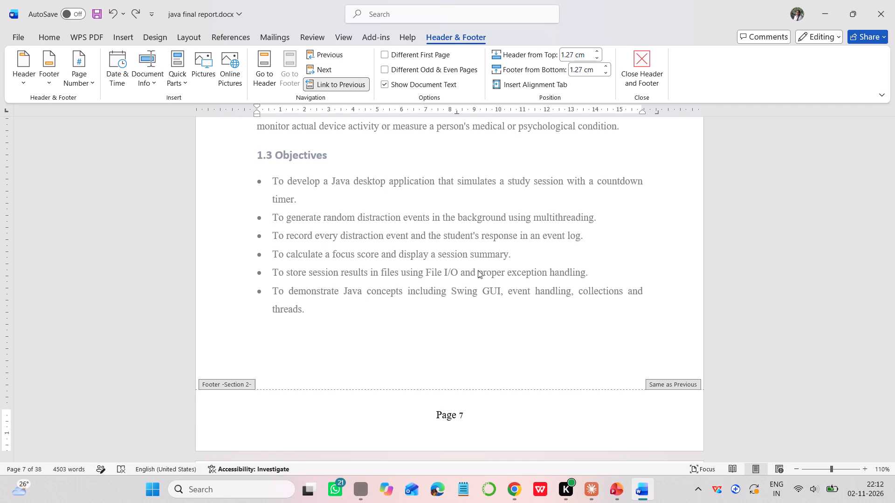
Unlink the Section 2 footer from the previous section's footer.
scroll(502, 429, up, 4)
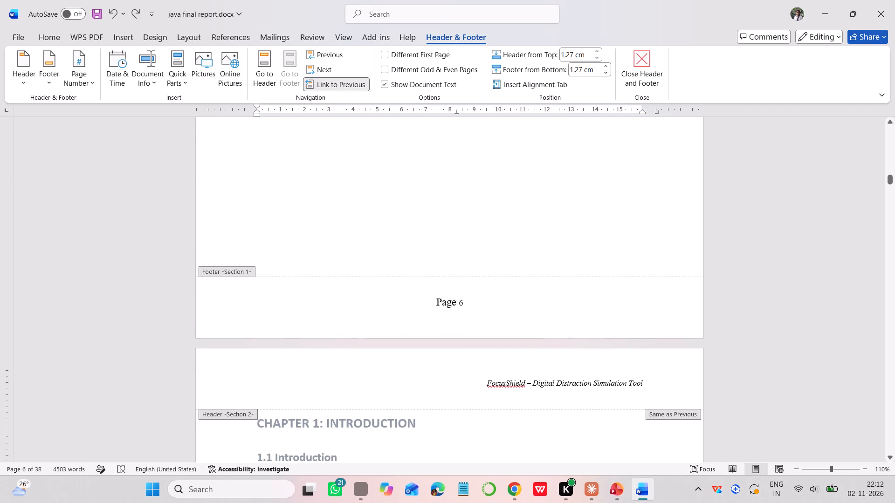
click(338, 87)
scroll(338, 87, up, 1)
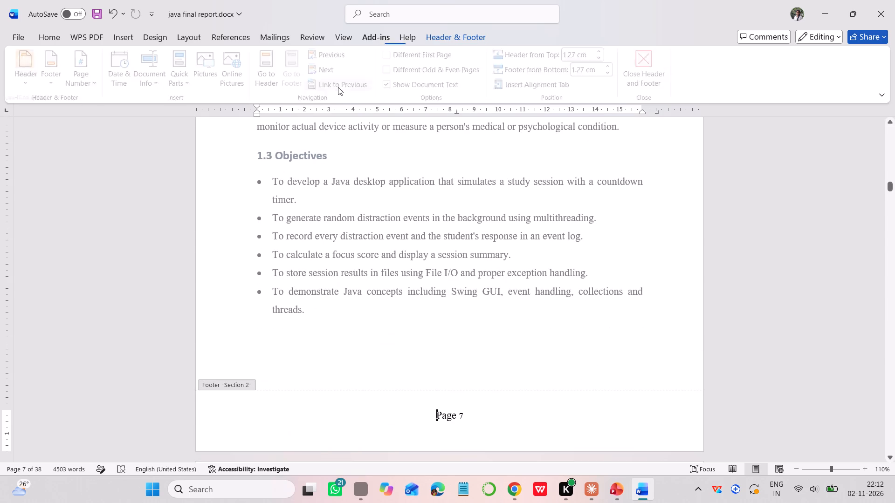
scroll(338, 87, up, 3)
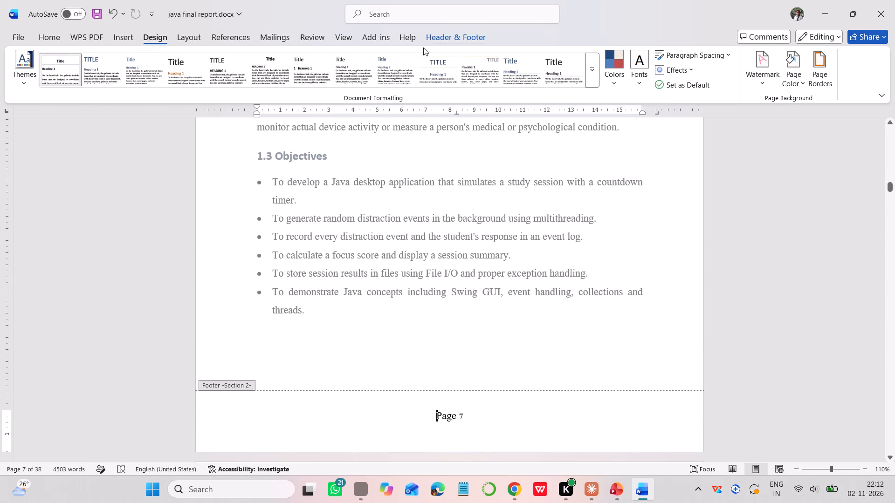
click(428, 41)
Examine the footer numbering on the Chapter 1 pages and on the page just before the chapter.
scroll(392, 171, up, 1)
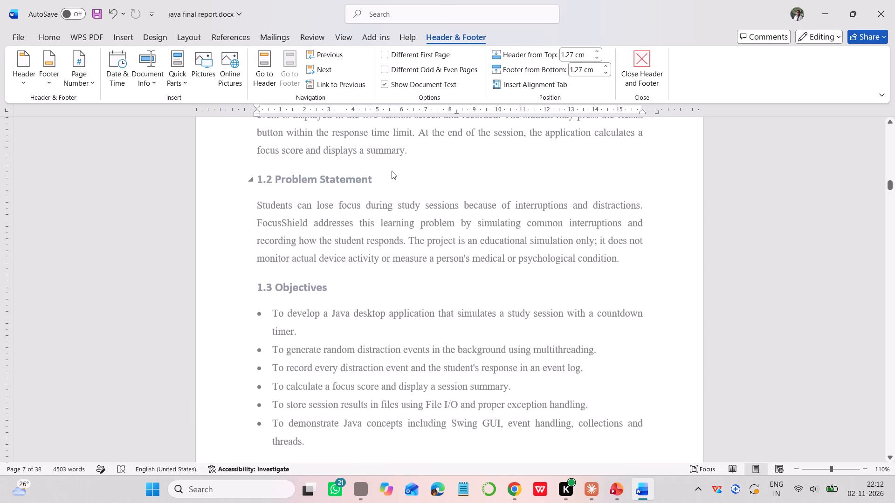
scroll(392, 171, down, 11)
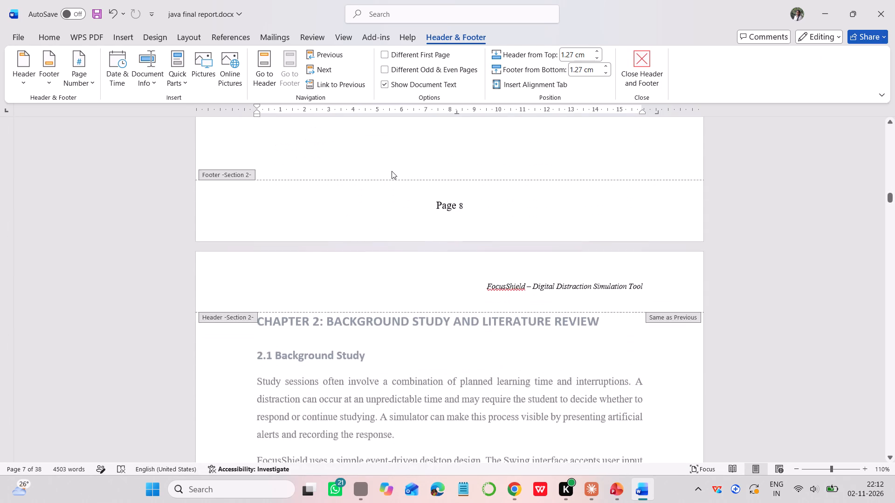
scroll(392, 171, up, 6)
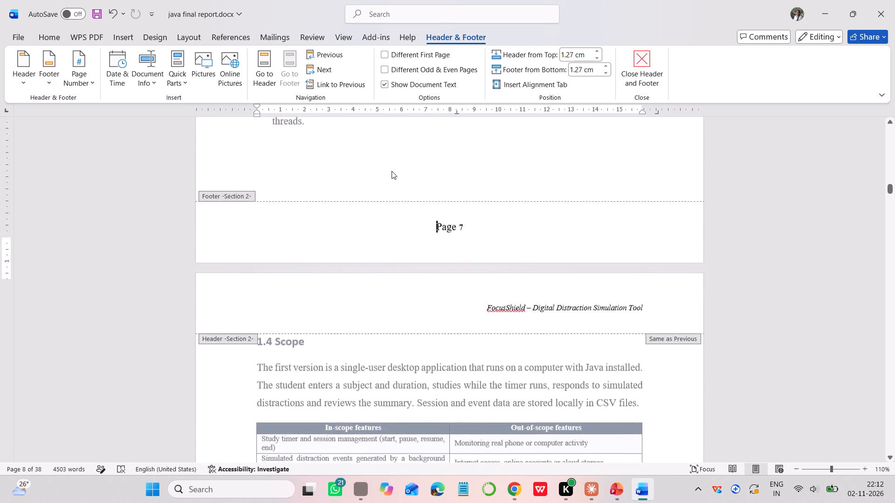
scroll(392, 171, up, 4)
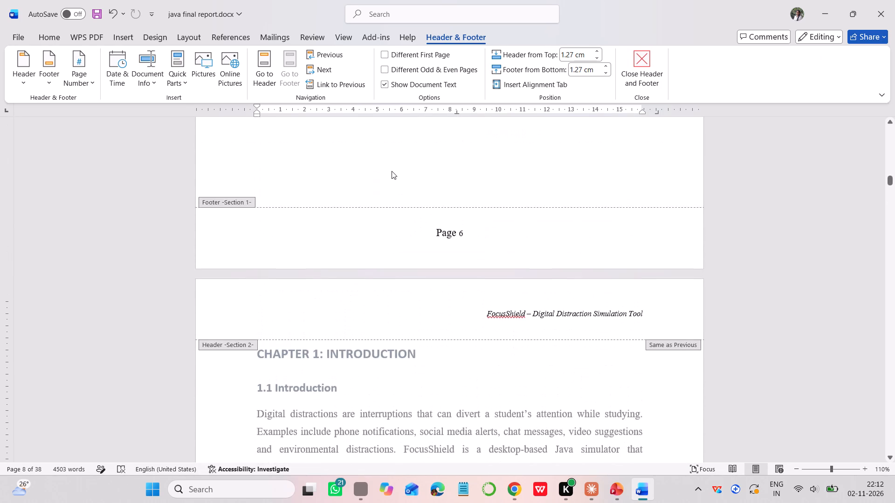
scroll(443, 295, down, 5)
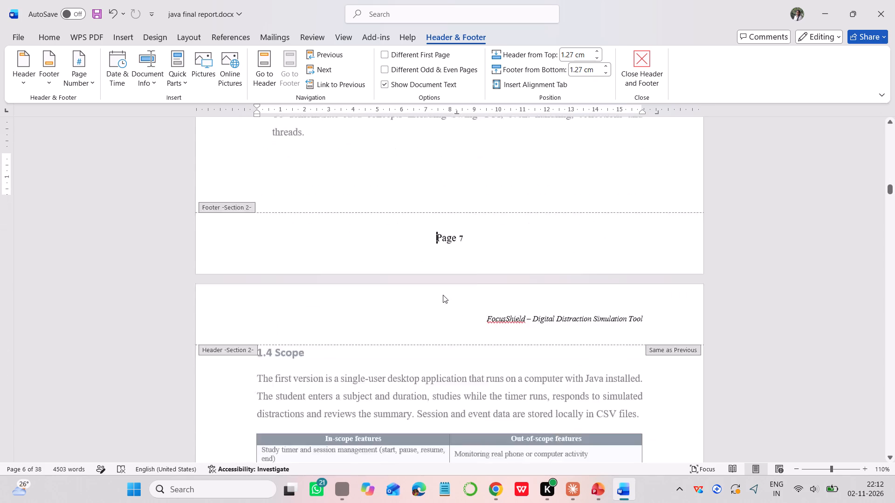
scroll(443, 295, down, 2)
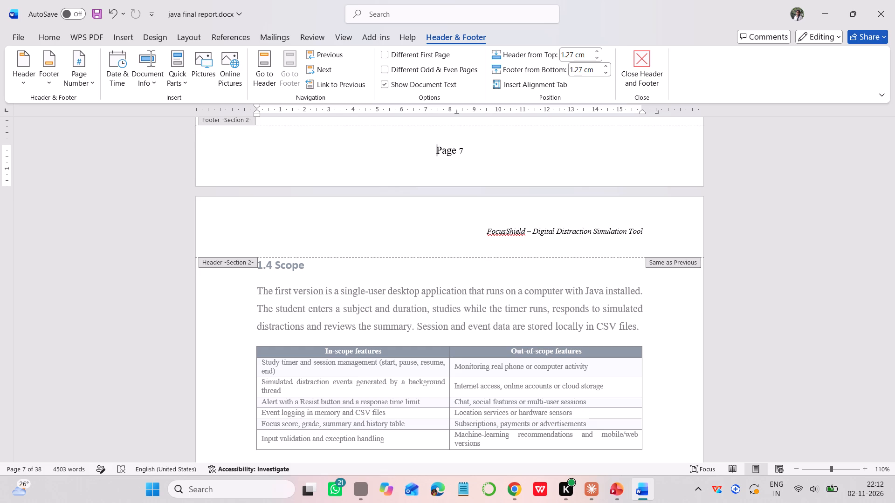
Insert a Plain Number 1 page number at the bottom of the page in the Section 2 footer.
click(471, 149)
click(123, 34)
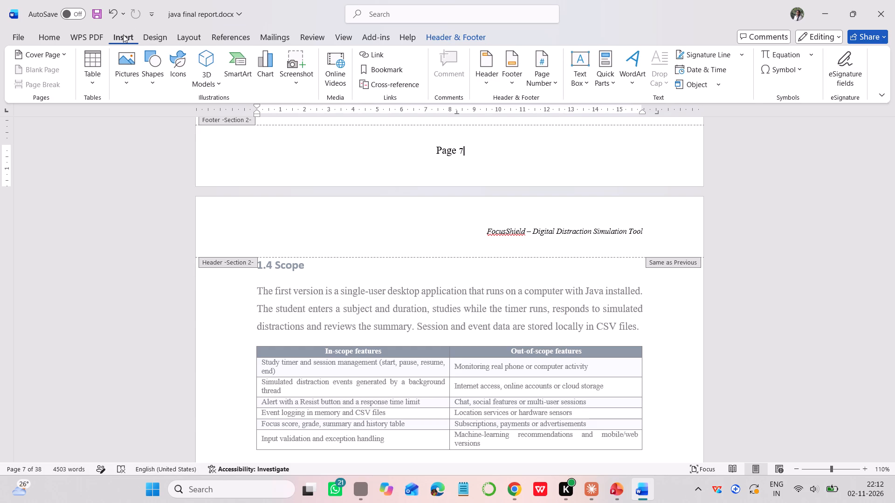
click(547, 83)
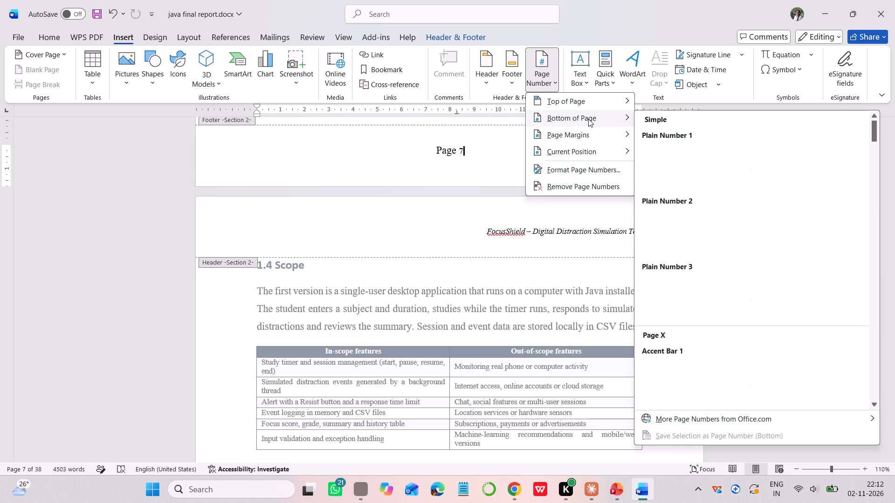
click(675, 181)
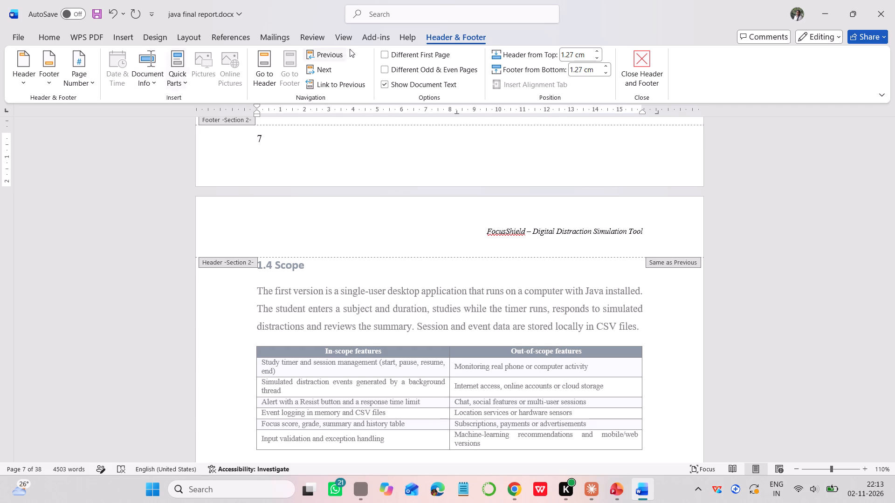
Apply the centred Plain Number 2 bottom-of-page number to the Section 2 footer.
click(482, 35)
click(118, 39)
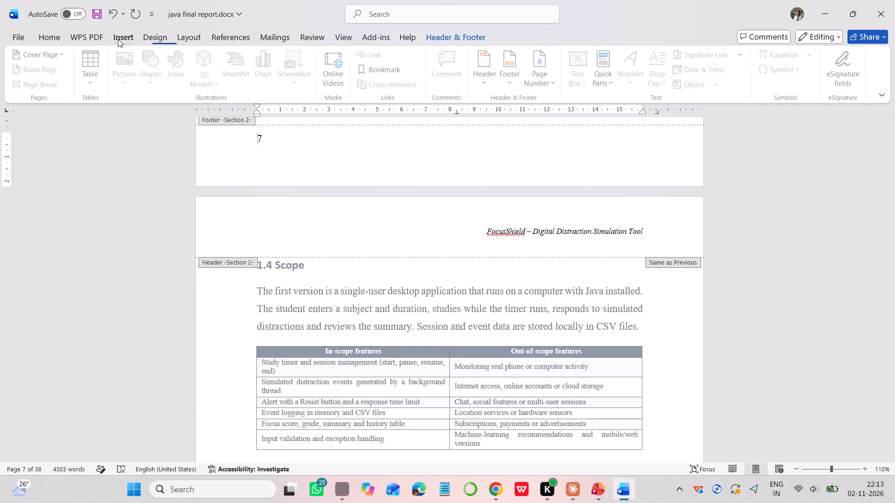
click(547, 86)
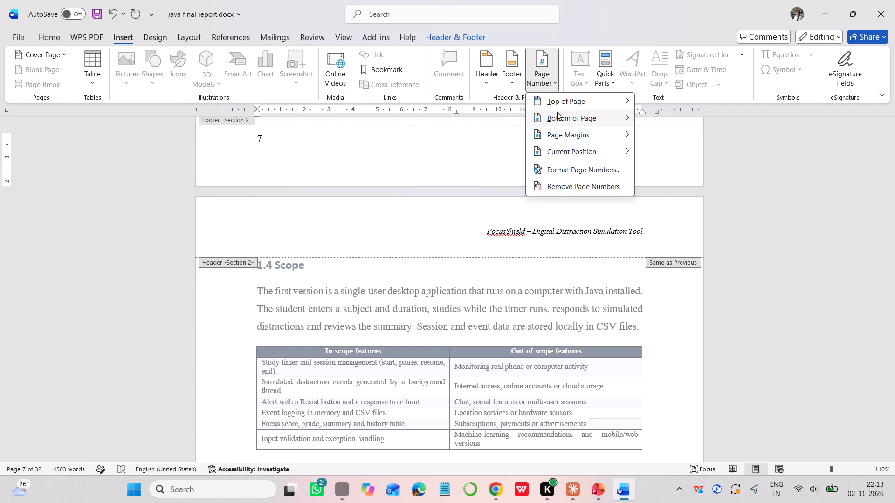
scroll(667, 217, down, 1)
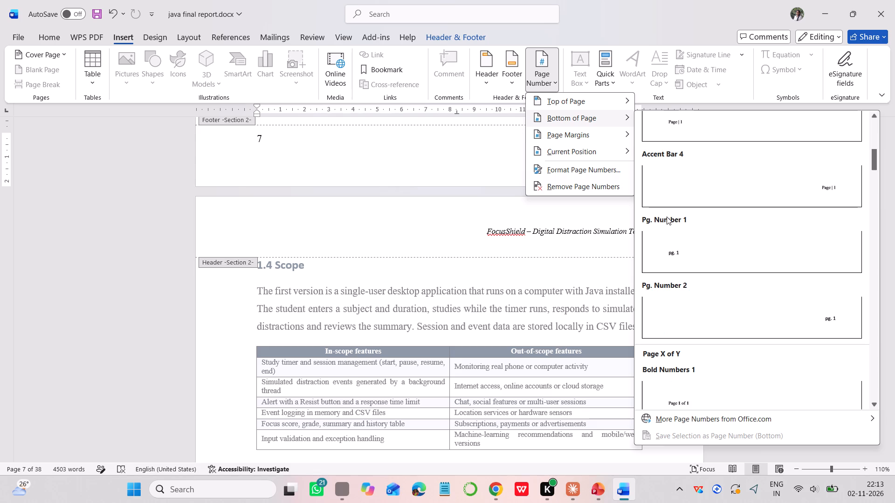
scroll(667, 217, down, 1)
scroll(668, 156, up, 4)
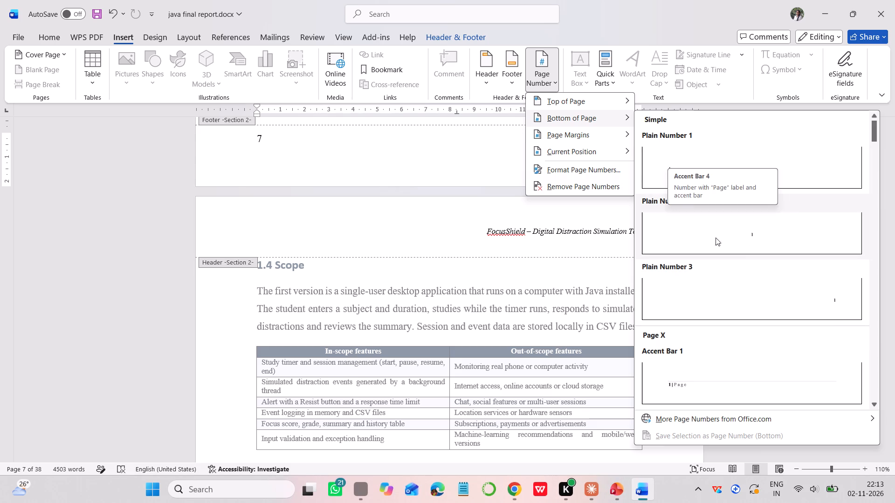
click(750, 247)
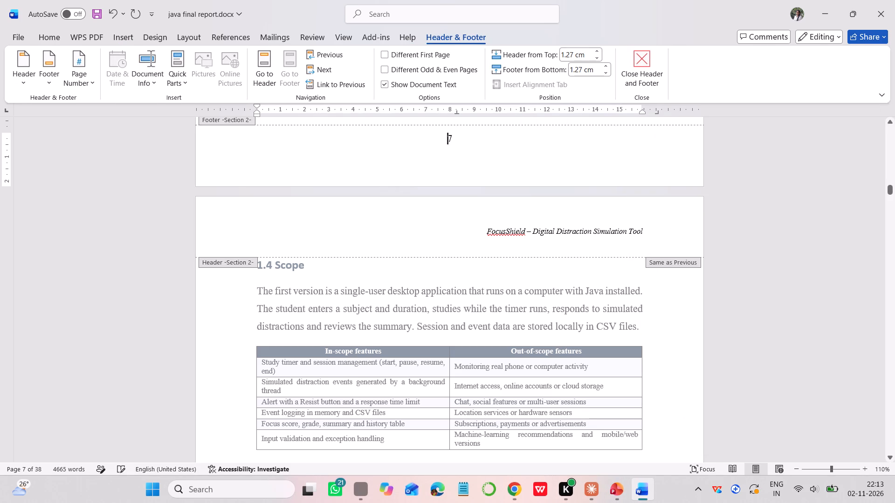
Examine the page numbers in the Section 2 footers from Chapter 1 to the start of Chapter 2.
scroll(750, 247, up, 3)
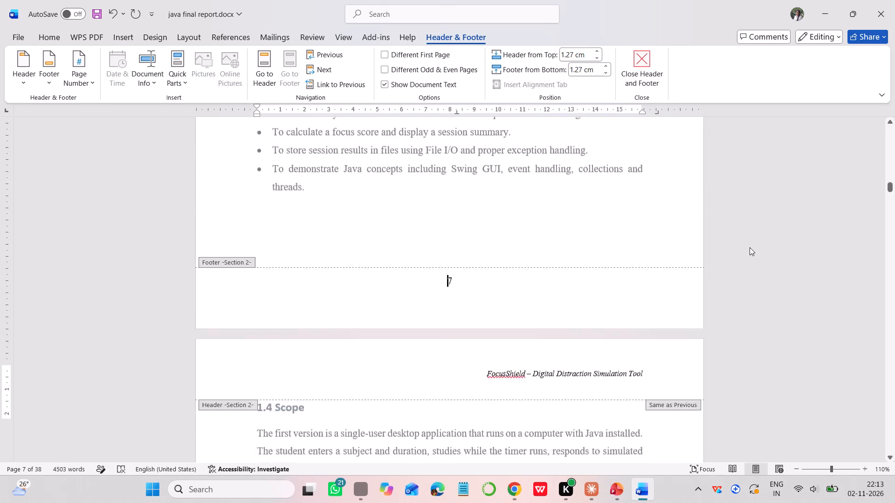
scroll(750, 247, up, 2)
scroll(750, 247, down, 3)
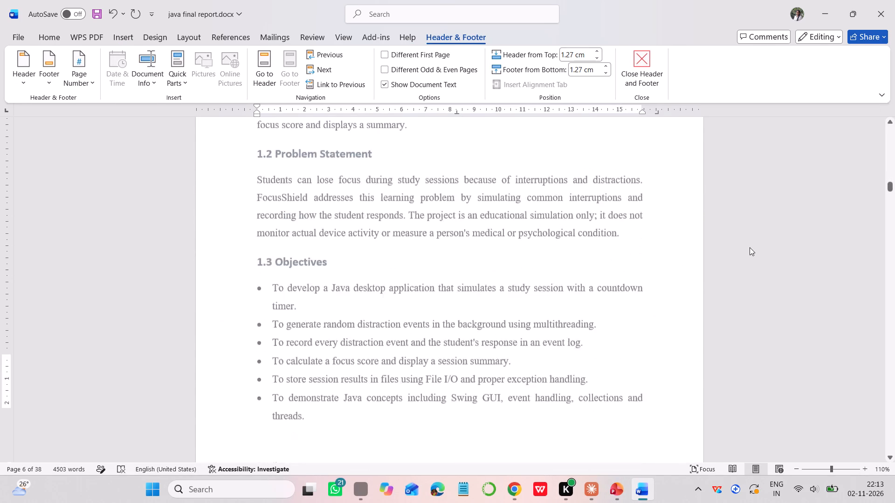
scroll(750, 247, down, 4)
scroll(750, 247, up, 1)
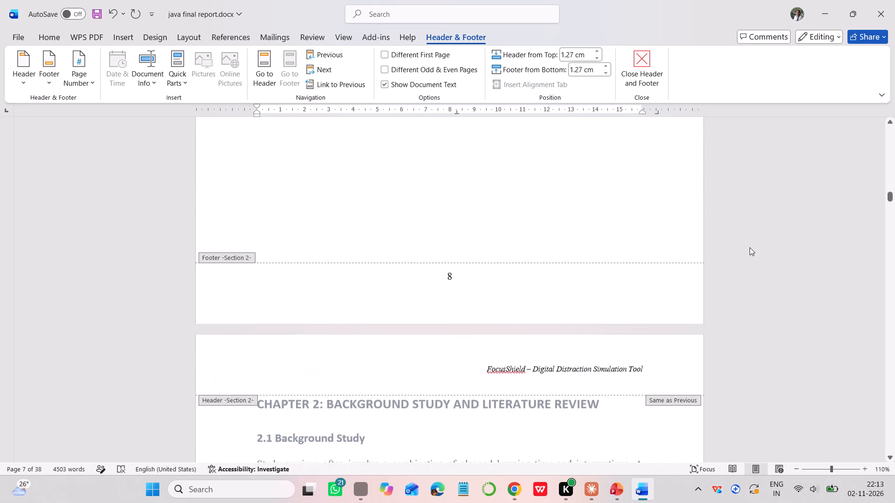
scroll(750, 247, up, 3)
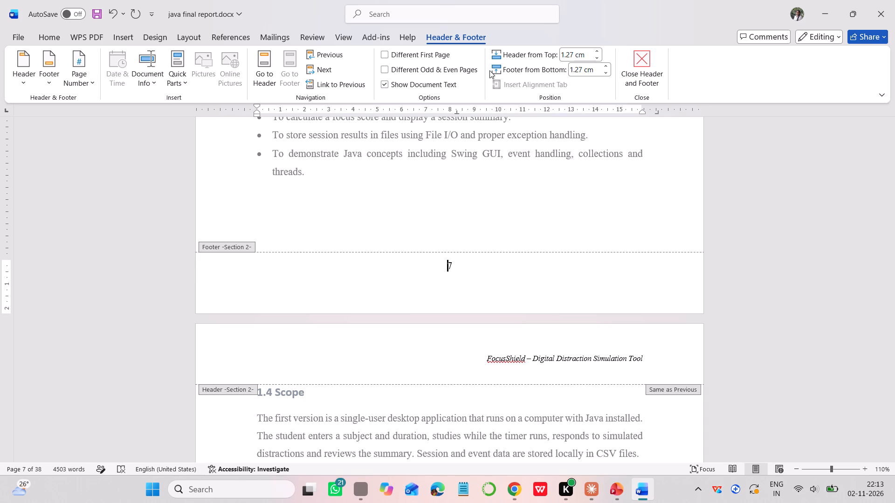
Set Section 2 page numbering to start at 1.
click(122, 44)
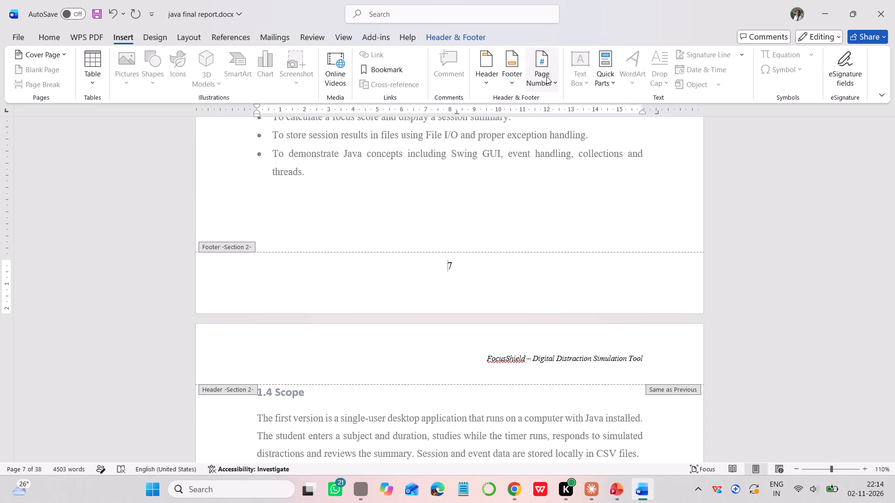
click(546, 76)
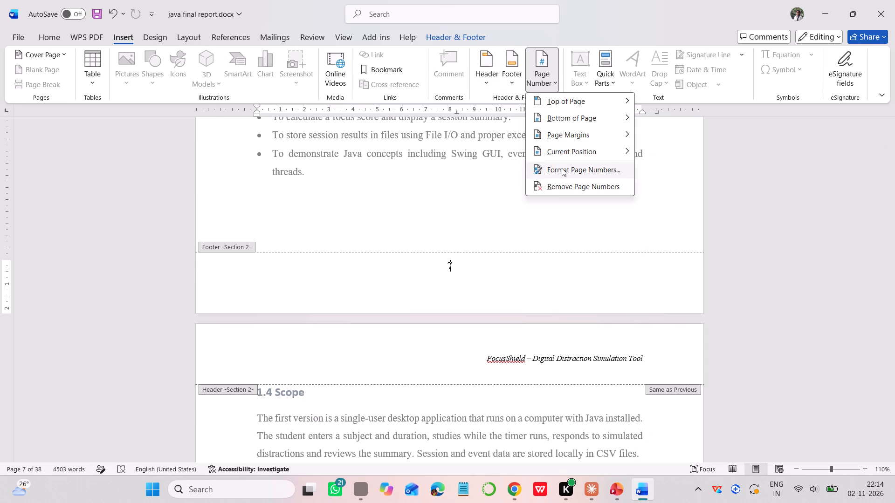
click(562, 168)
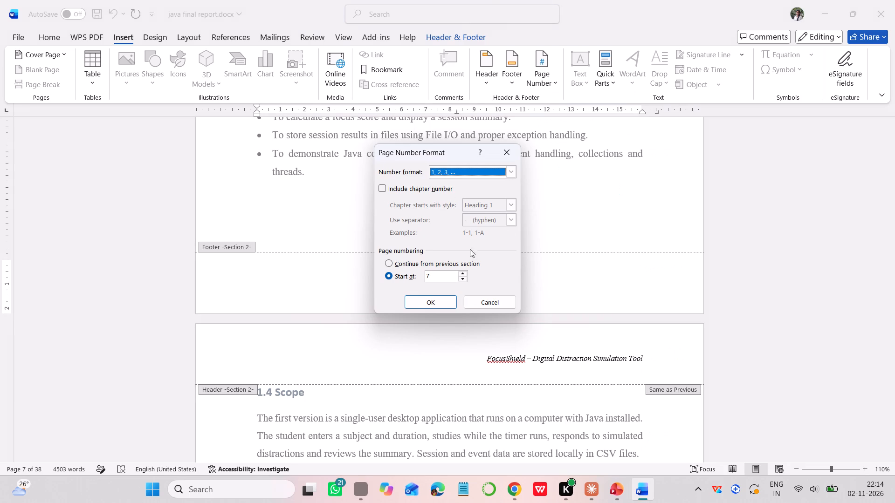
click(437, 277)
key(BackSpace)
key(1)
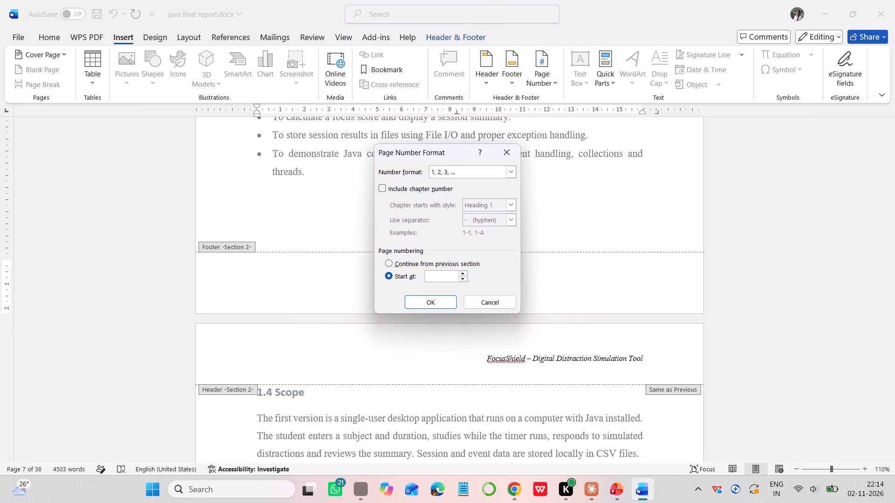
click(439, 301)
Delete the "Page" label and page number from the Section 1 footer on the page just before Chapter 1.
scroll(439, 301, down, 4)
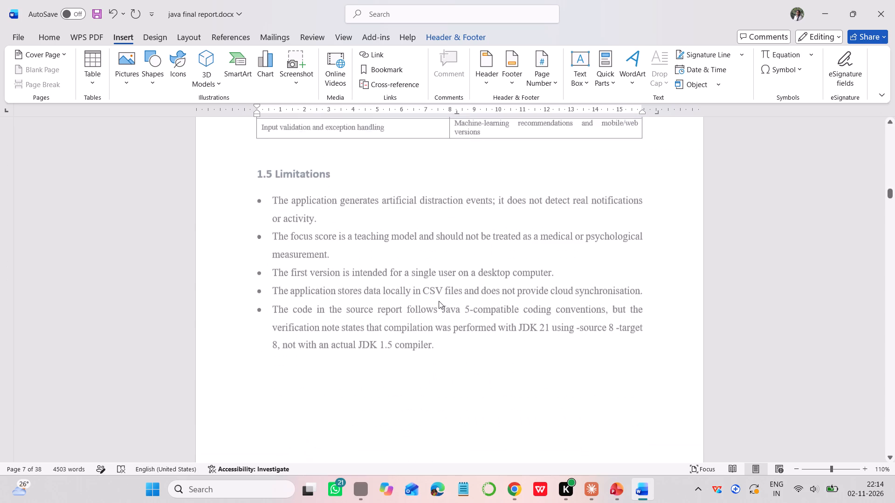
scroll(439, 301, down, 5)
scroll(439, 301, up, 2)
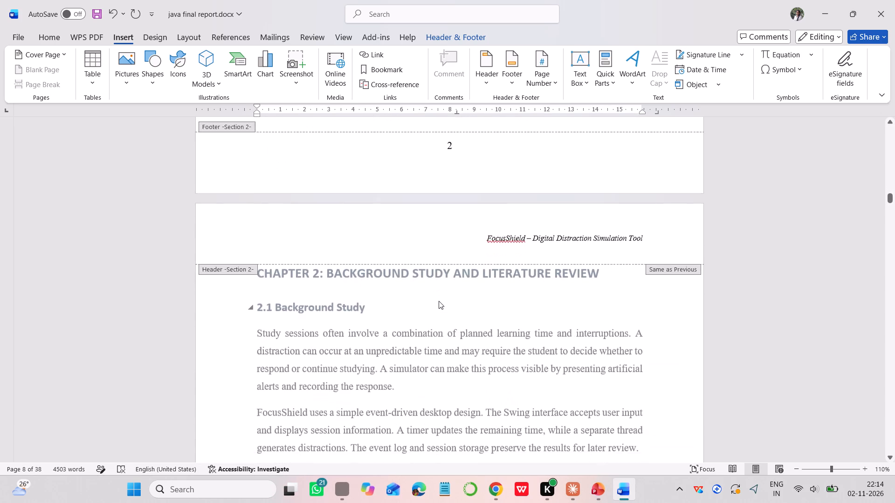
scroll(439, 301, up, 7)
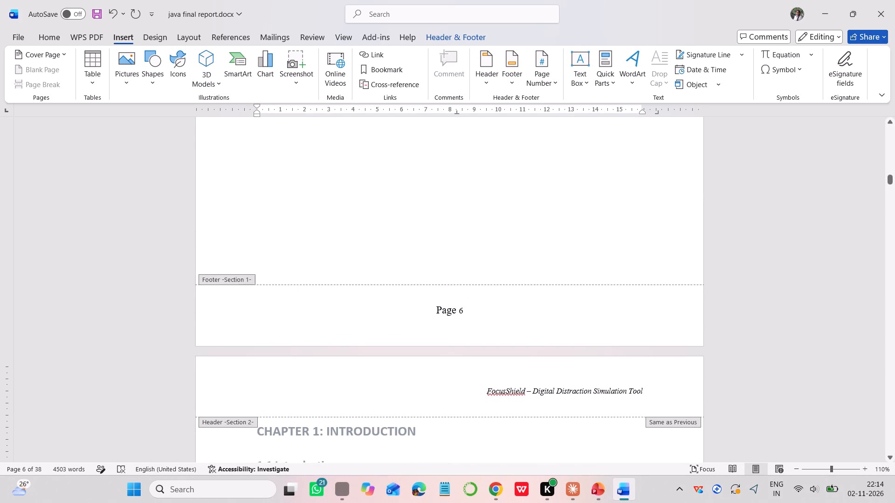
click(471, 311)
key(BackSpace)
key(BackSpace)
key(BackSpace)
key(BackSpace)
key(BackSpace)
key(BackSpace)
key(BackSpace)
key(BackSpace)
key(BackSpace)
key(BackSpace)
key(BackSpace)
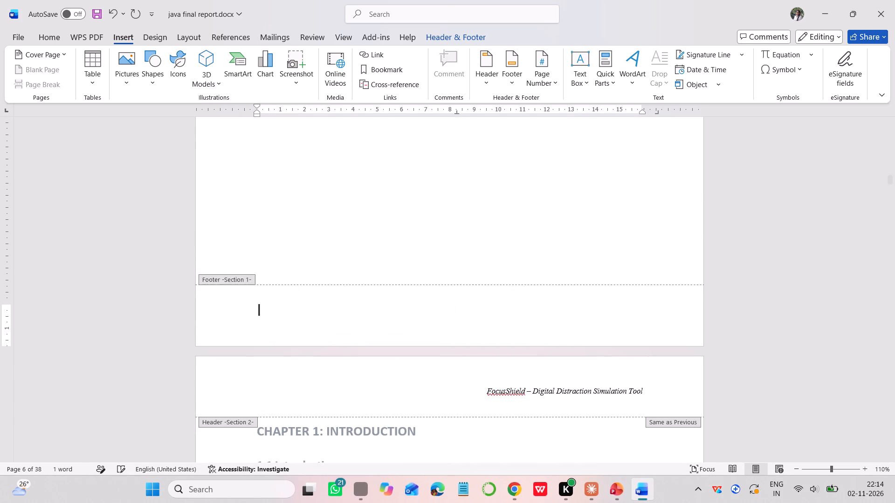
Examine the Section 1 front-matter pages and footers back through the Abstract and Acknowledgement.
scroll(471, 311, up, 6)
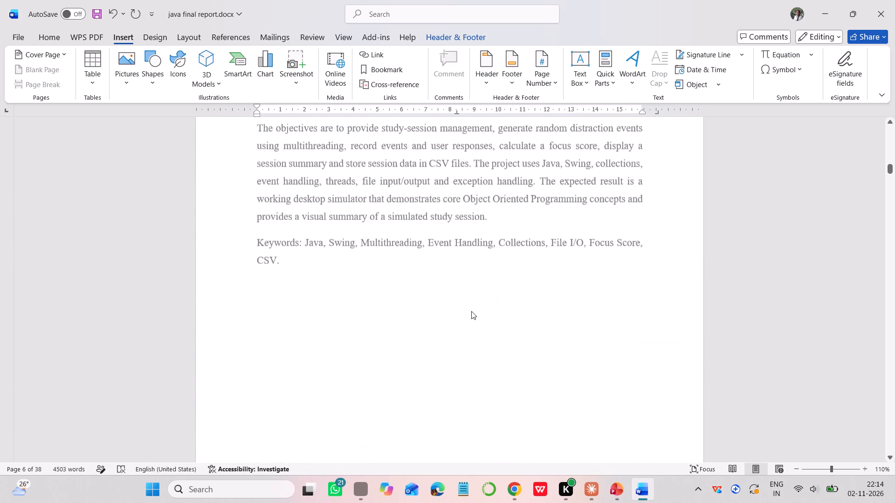
scroll(471, 311, down, 1)
scroll(471, 311, up, 2)
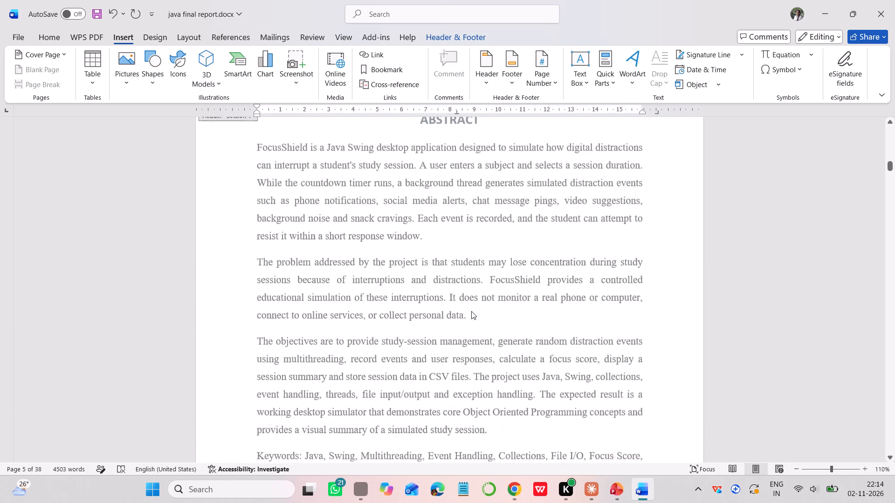
scroll(471, 311, up, 9)
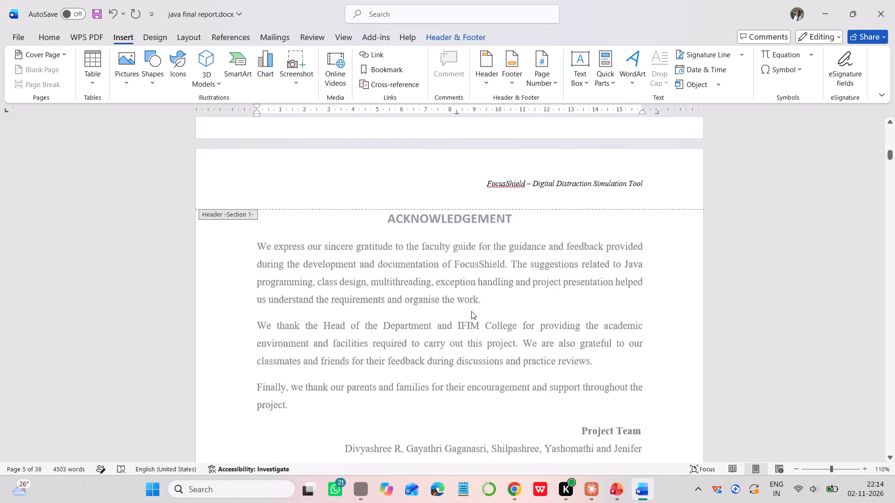
click(807, 263)
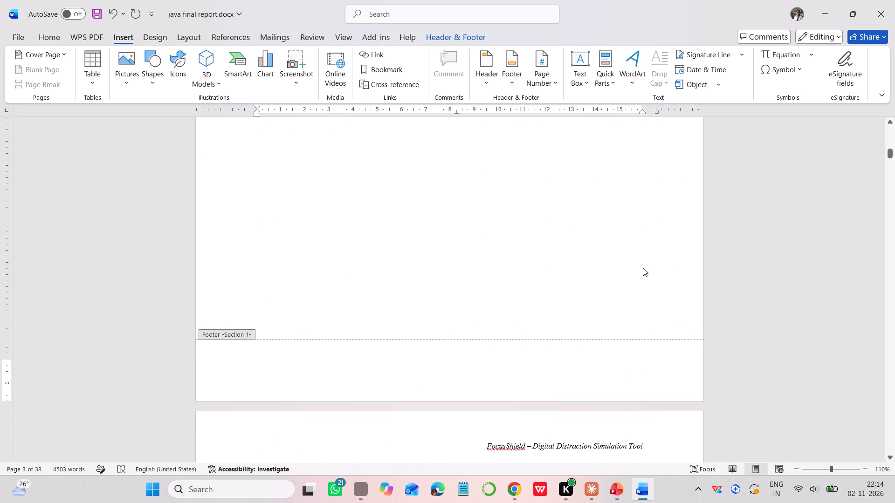
Exit the Section 1 footer and return to editing the document body.
triple_click(643, 268)
Examine the page footers from the student declaration page through the Abstract and Chapter 1 into Chapter 2, checking the page numbering.
scroll(643, 268, up, 1)
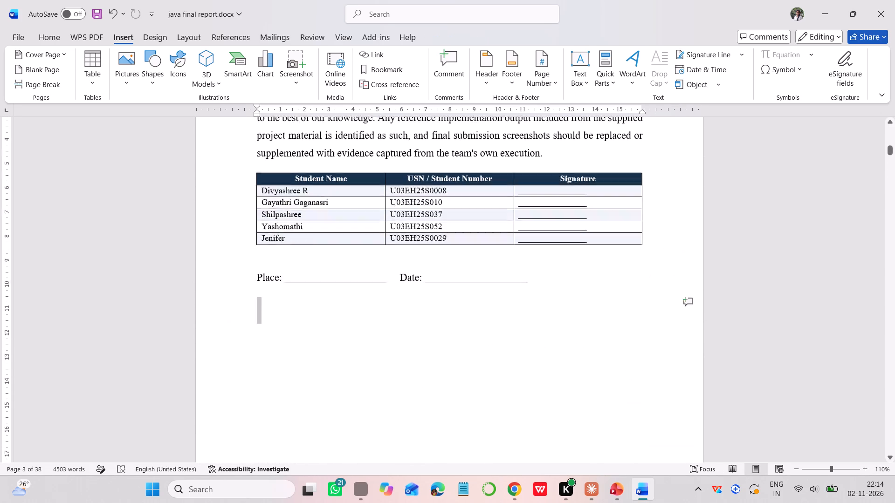
scroll(643, 268, up, 1)
scroll(643, 268, down, 7)
drag(643, 268, 635, 113)
scroll(635, 113, down, 1)
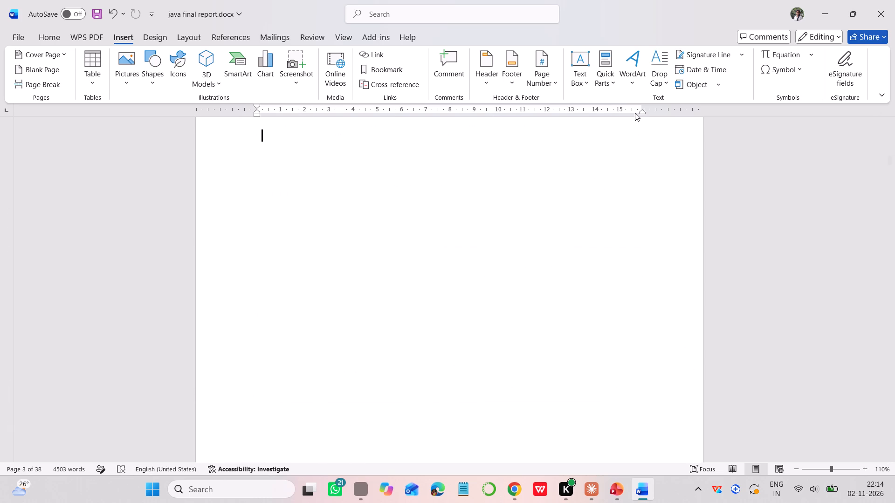
scroll(635, 113, down, 8)
scroll(602, 239, down, 5)
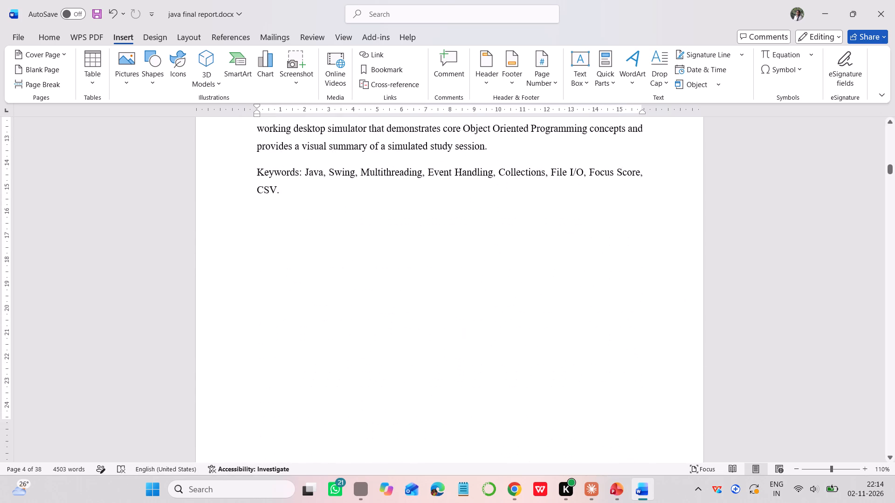
scroll(602, 239, down, 9)
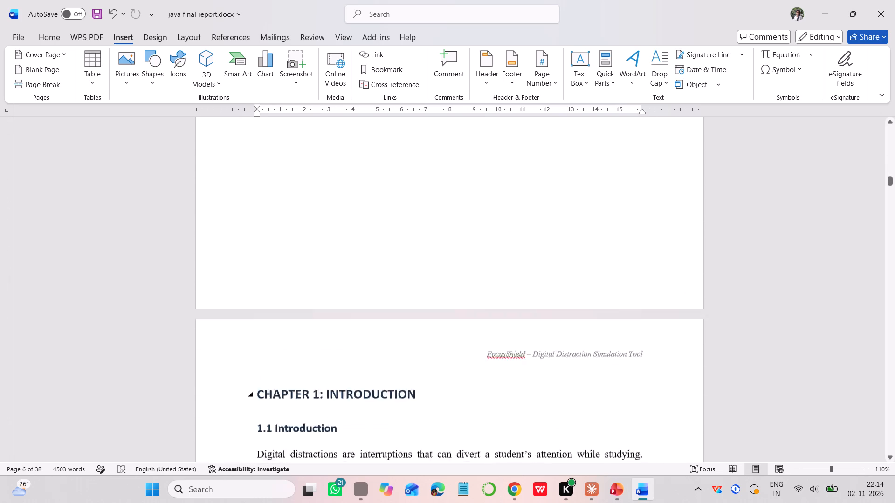
scroll(602, 239, down, 5)
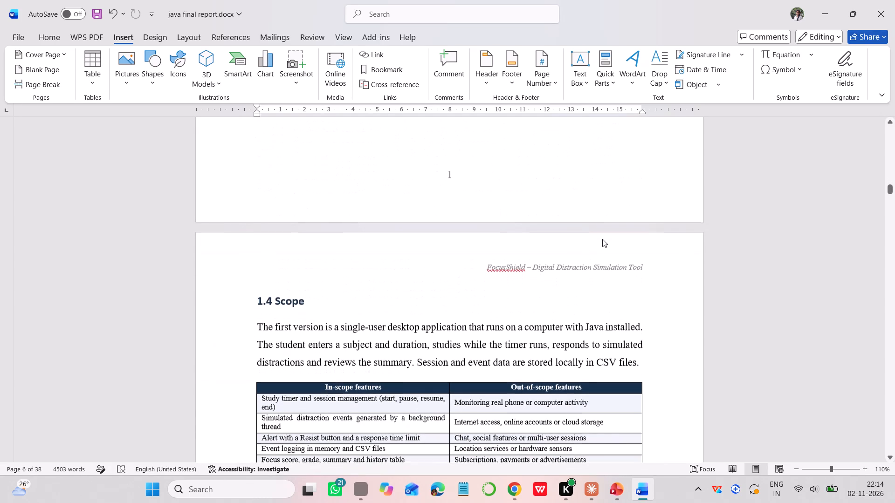
scroll(602, 239, down, 1)
scroll(551, 281, down, 6)
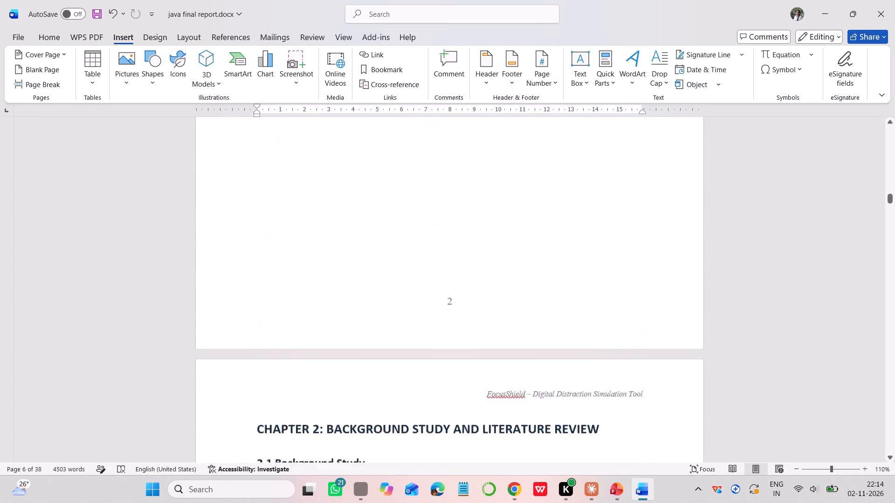
scroll(551, 281, down, 2)
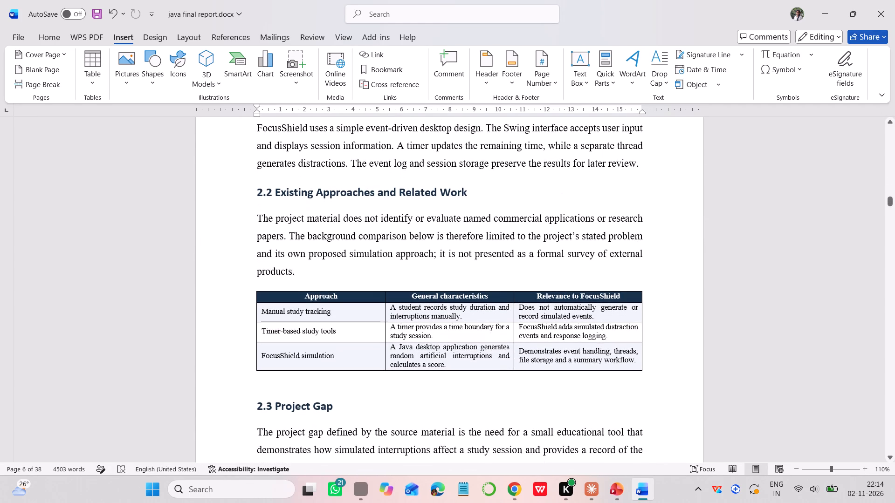
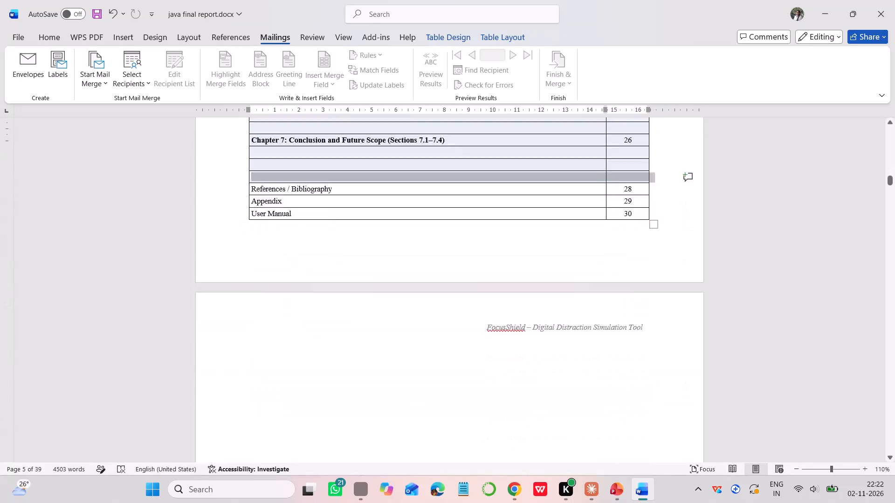
Delete the section break on the blank page between the Table of Contents and Chapter 1.
scroll(357, 316, up, 4)
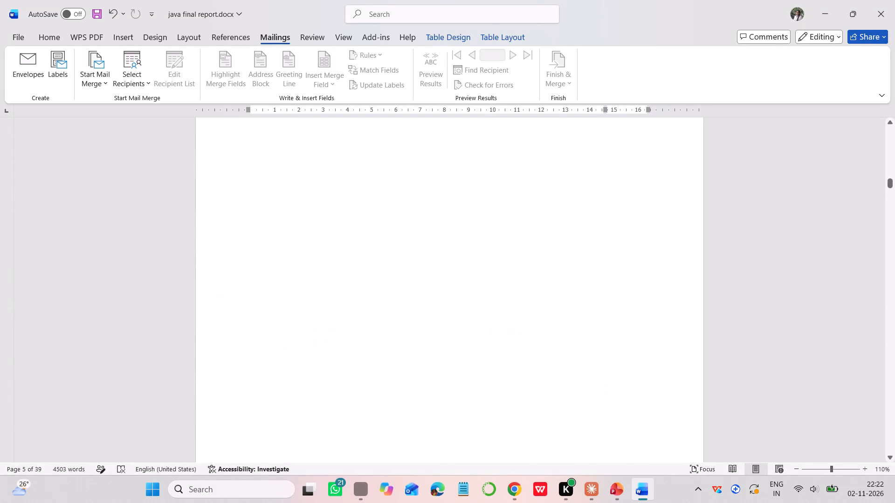
scroll(357, 316, down, 1)
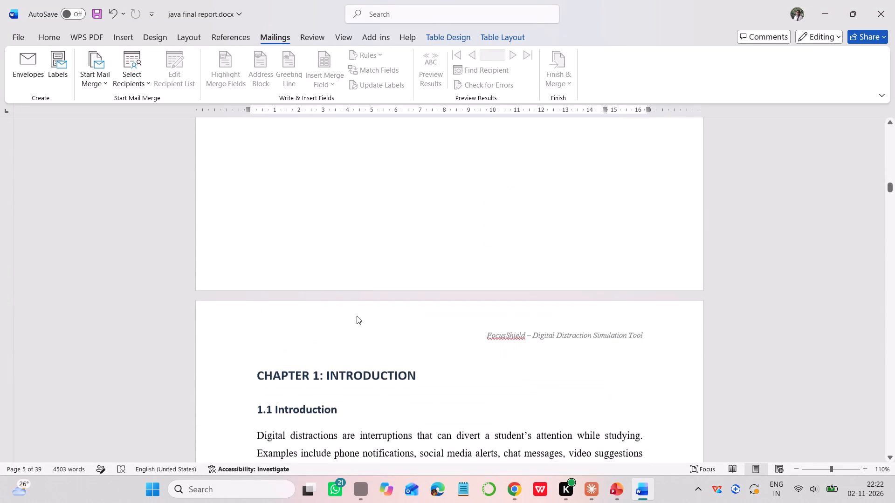
scroll(357, 316, up, 1)
click(357, 316)
scroll(357, 316, up, 1)
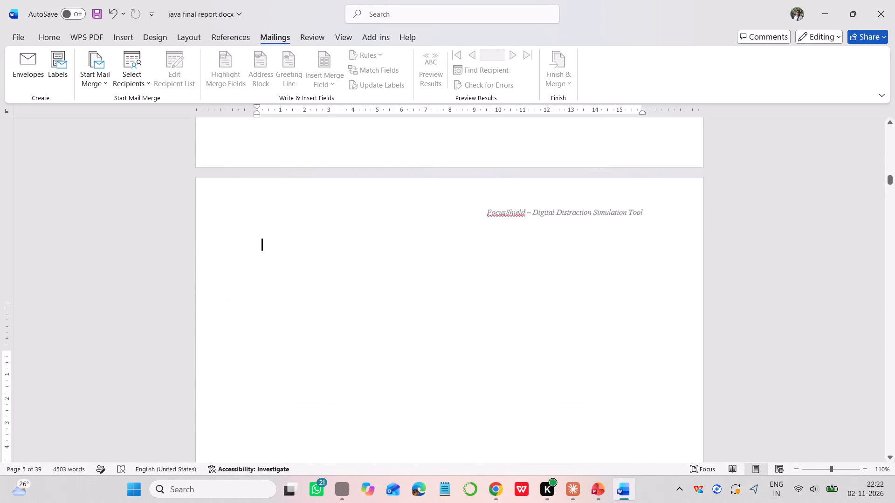
scroll(357, 316, up, 1)
key(Delete)
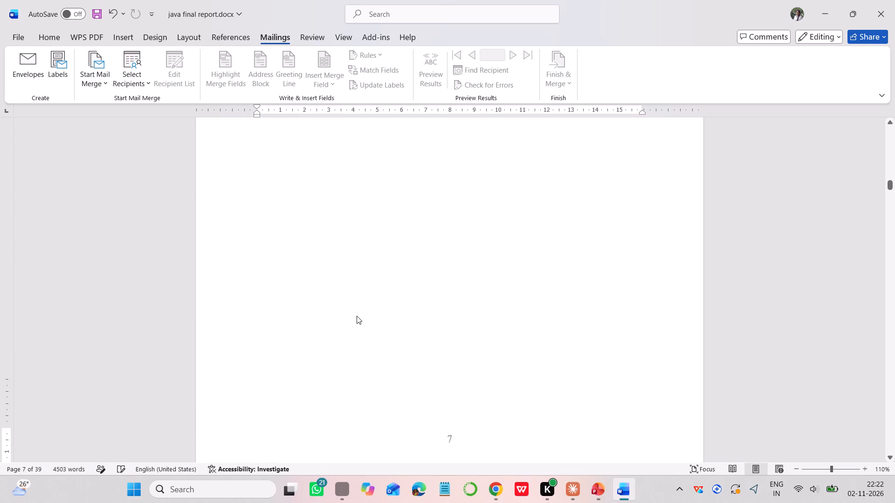
Examine the front-matter pages from the blank page before Chapter 1 back to the cover page, checking their footers.
scroll(357, 316, up, 5)
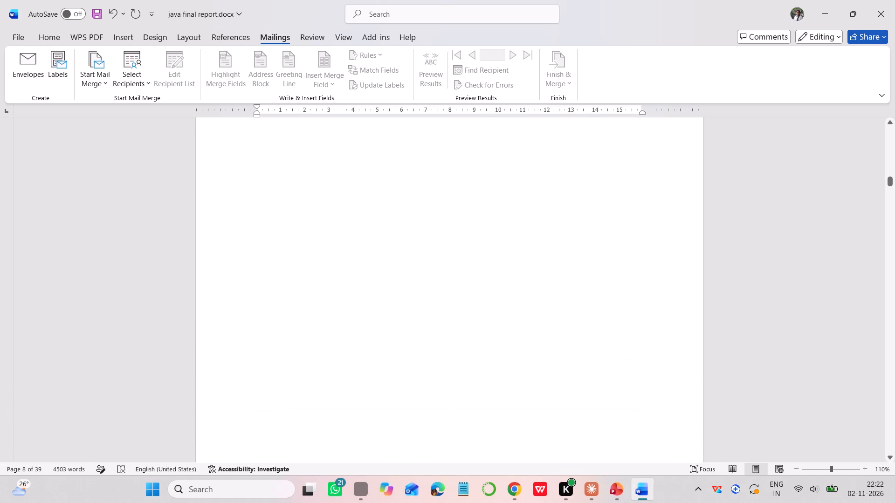
scroll(357, 316, up, 5)
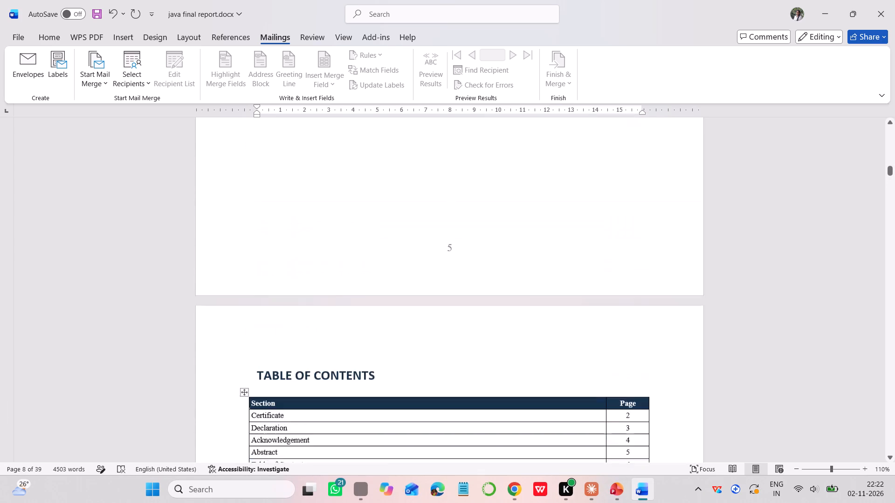
scroll(357, 316, up, 5)
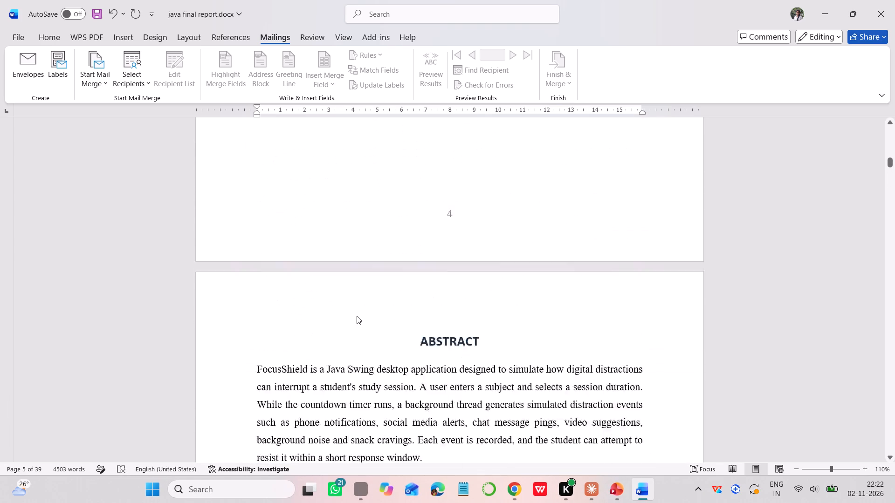
scroll(357, 316, up, 6)
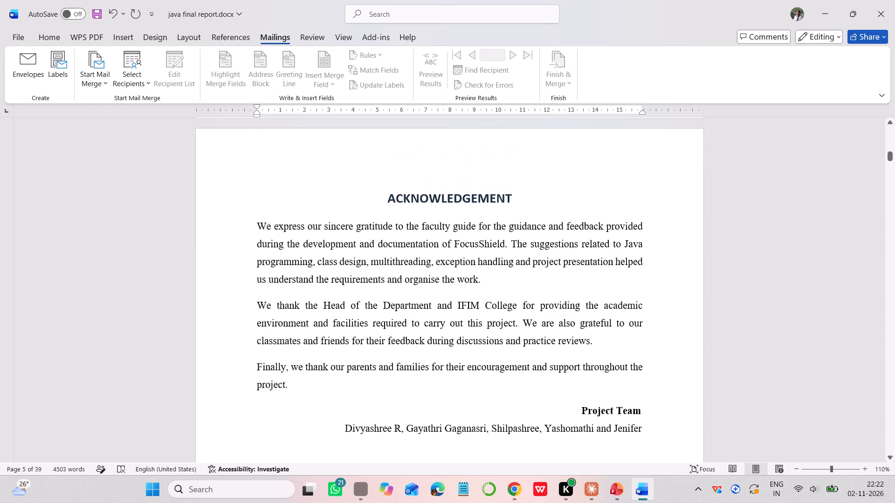
scroll(357, 316, up, 7)
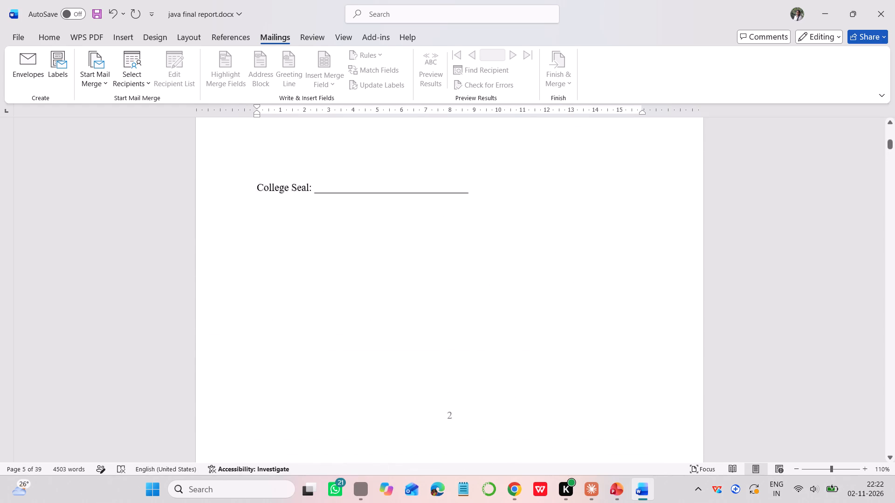
scroll(357, 316, up, 4)
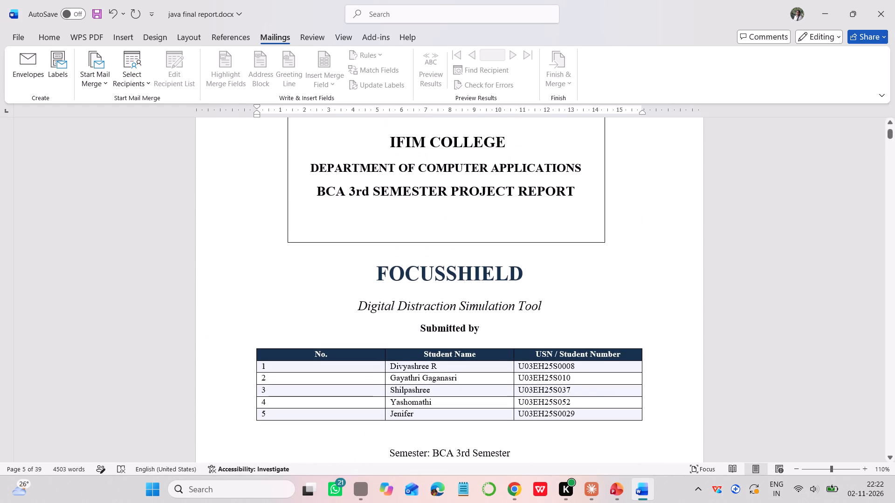
scroll(357, 316, down, 1)
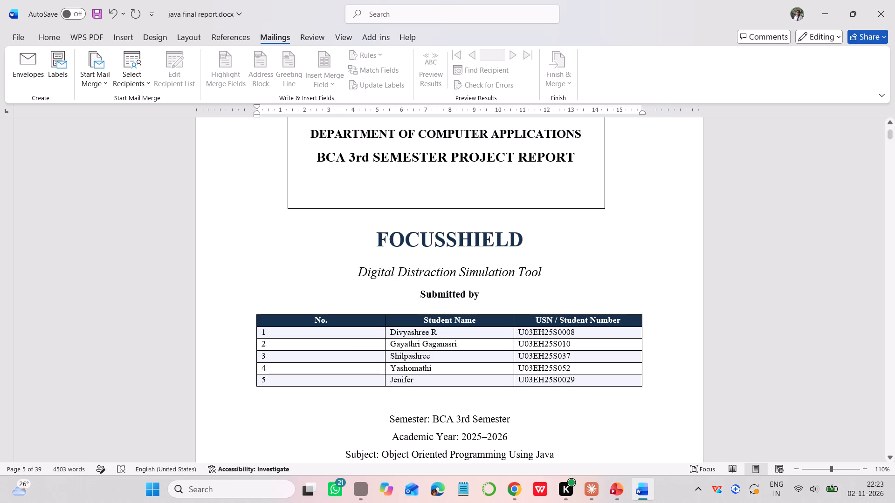
scroll(407, 368, down, 4)
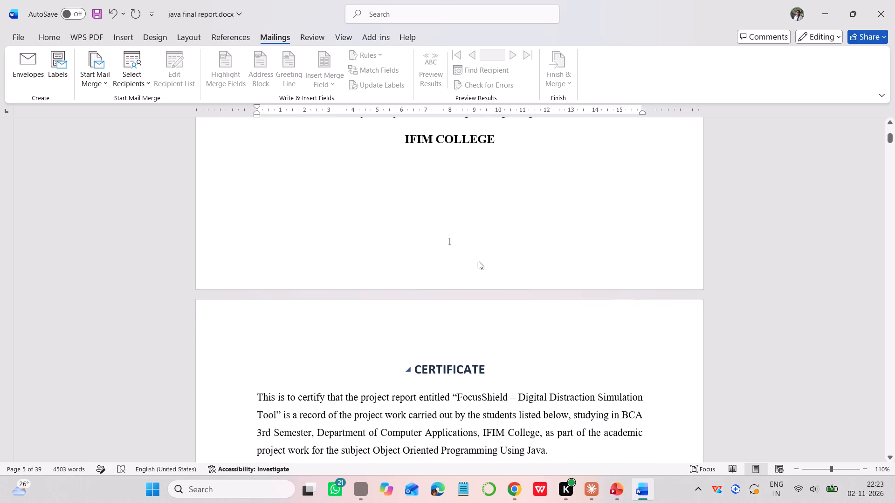
Open the cover page footer, examine the footers through the Table of Contents page, and return to the document body.
triple_click(471, 236)
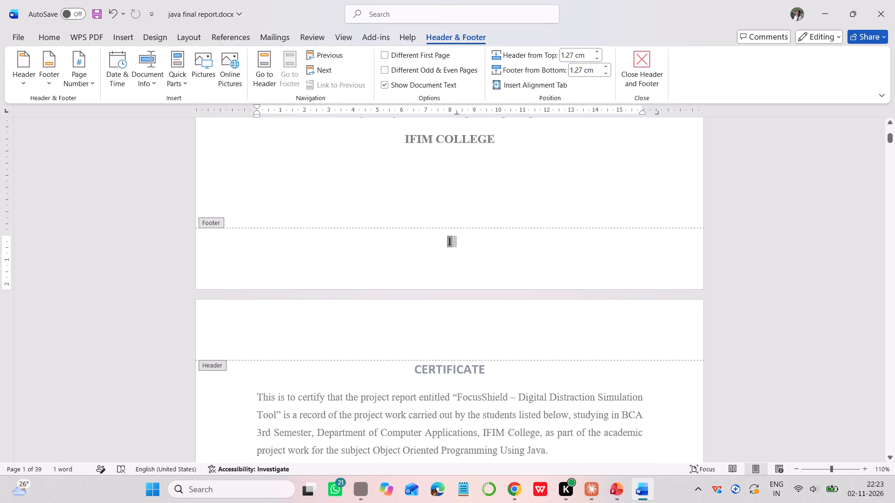
scroll(420, 301, down, 5)
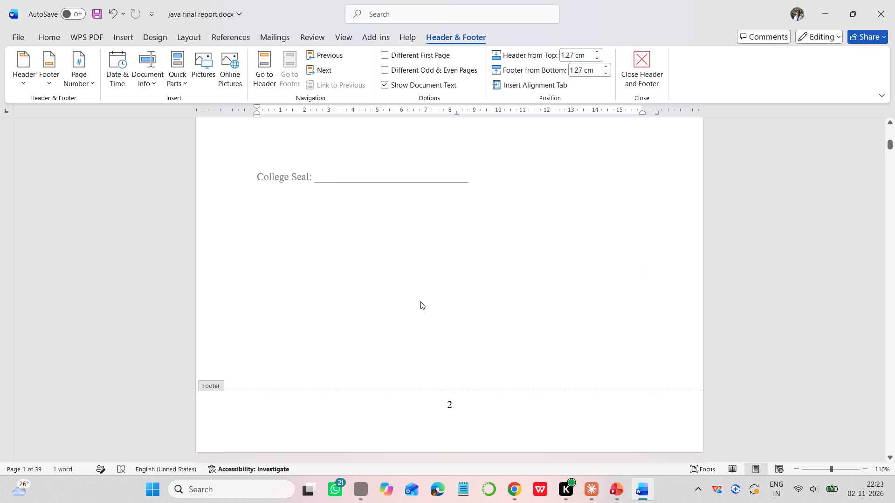
scroll(467, 309, down, 7)
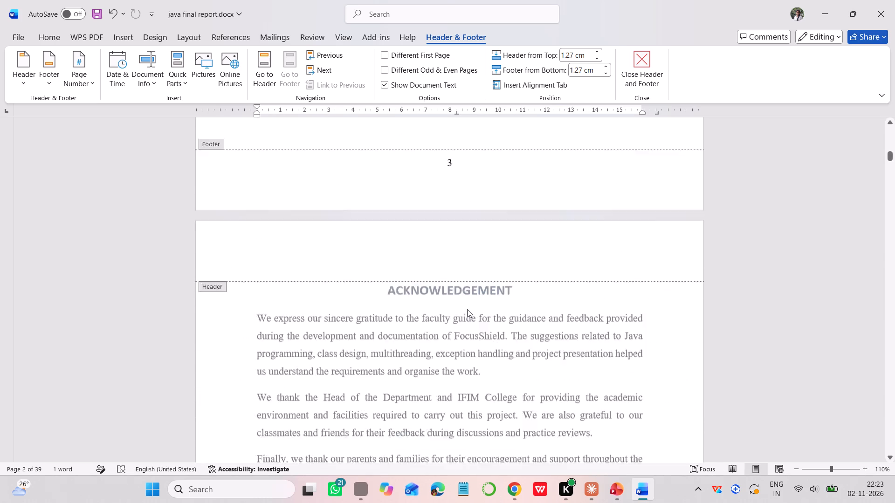
scroll(467, 309, down, 8)
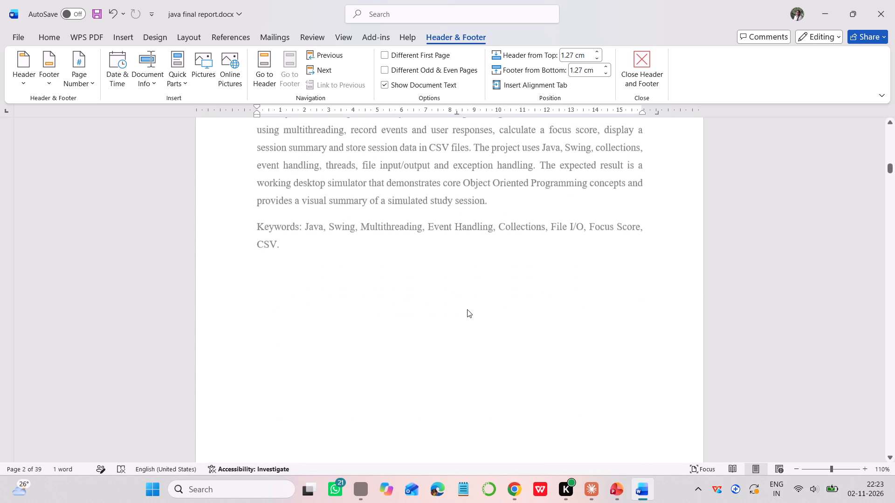
scroll(467, 309, down, 5)
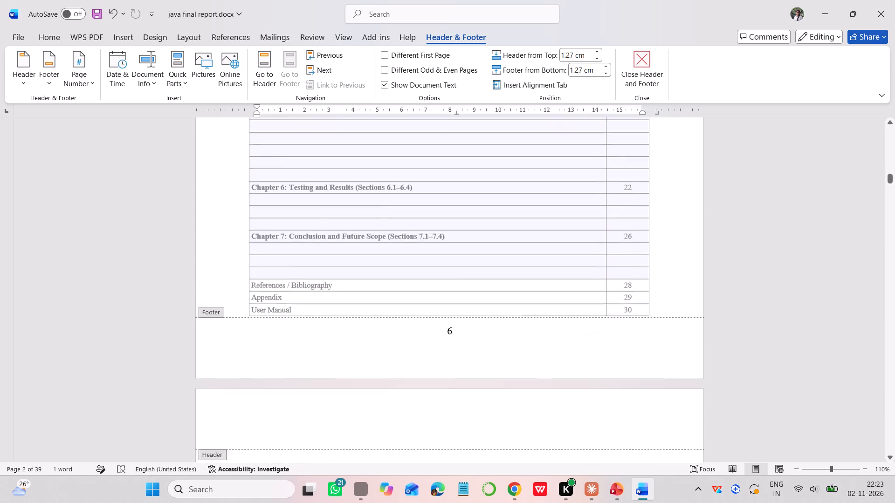
scroll(467, 309, down, 2)
click(493, 192)
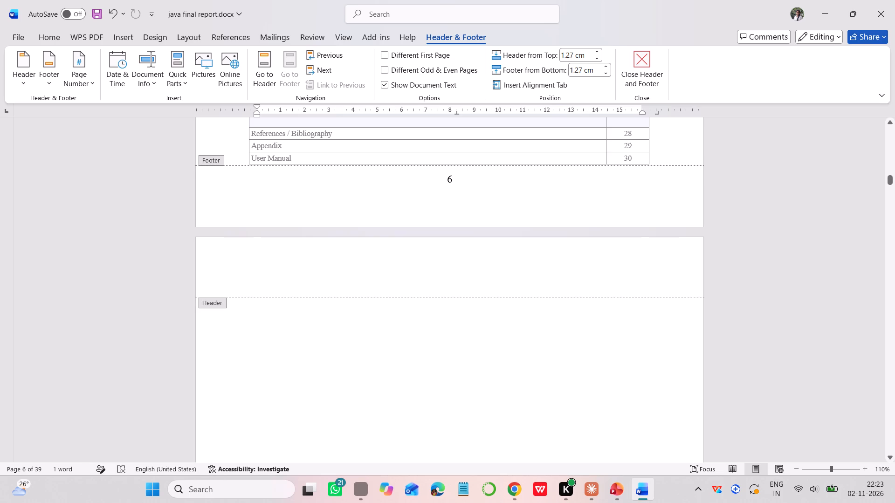
click(661, 144)
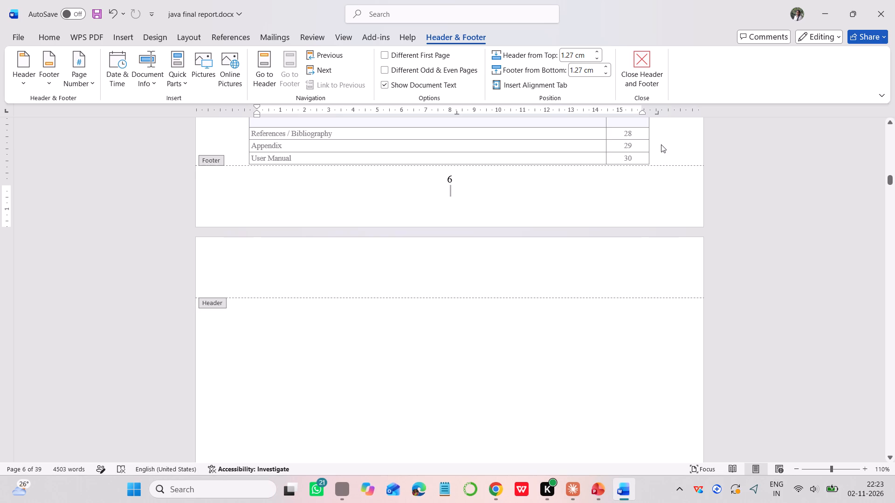
double_click(656, 157)
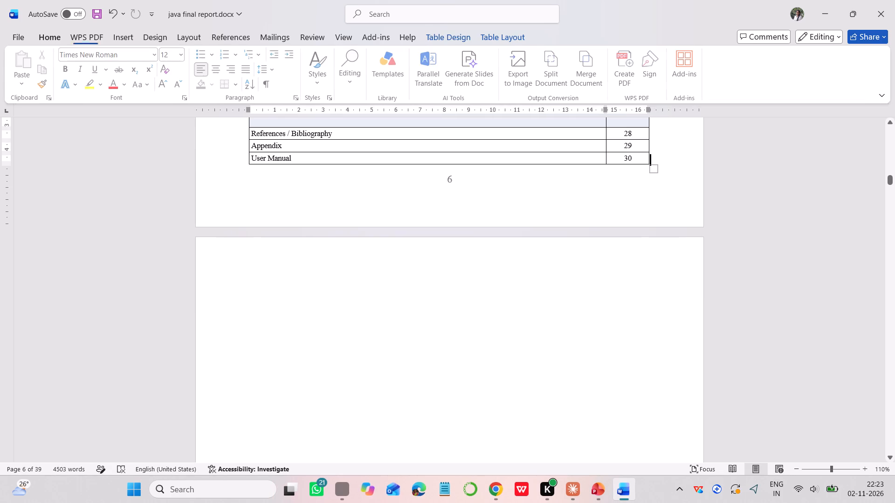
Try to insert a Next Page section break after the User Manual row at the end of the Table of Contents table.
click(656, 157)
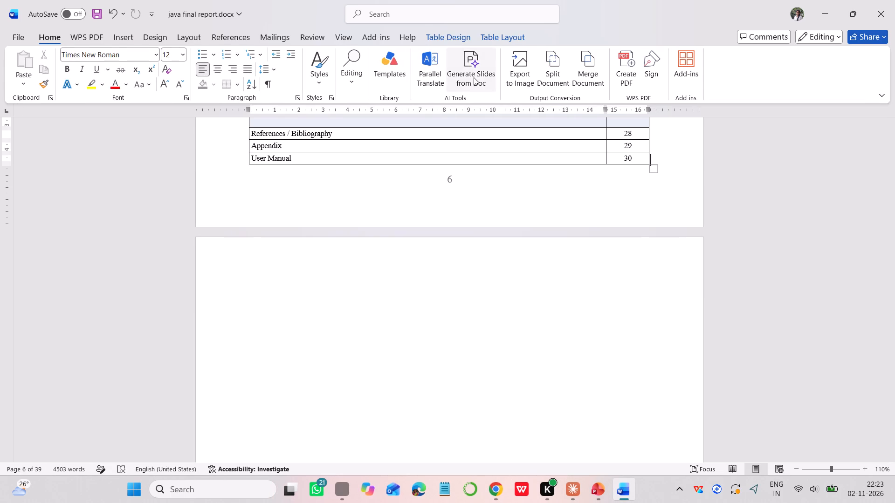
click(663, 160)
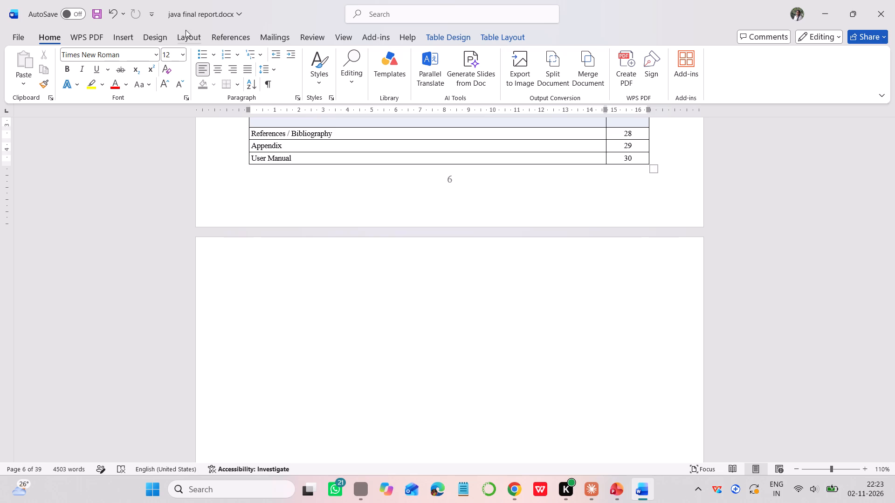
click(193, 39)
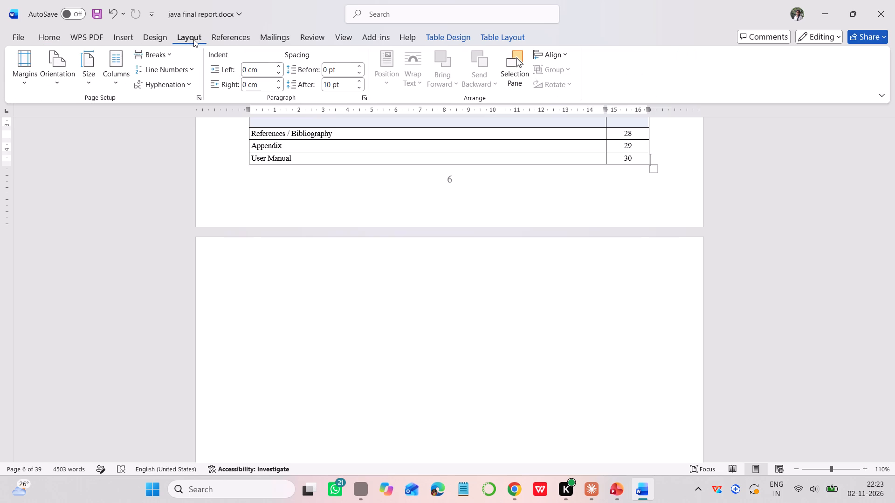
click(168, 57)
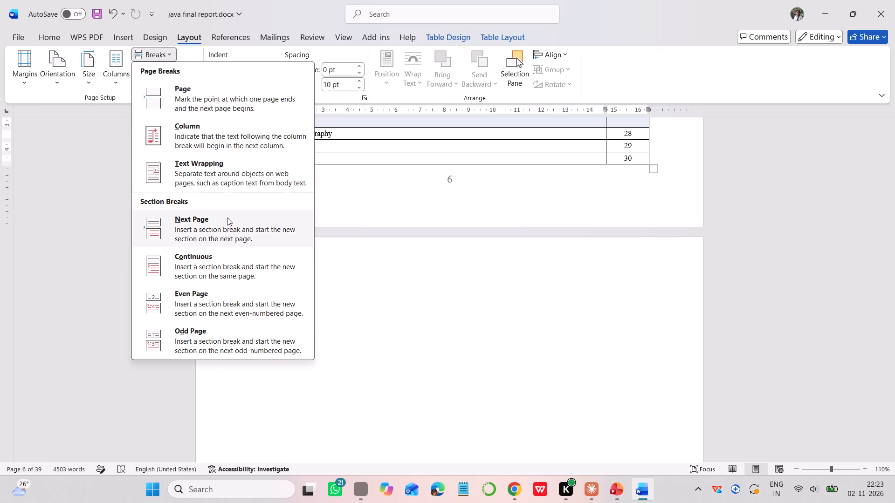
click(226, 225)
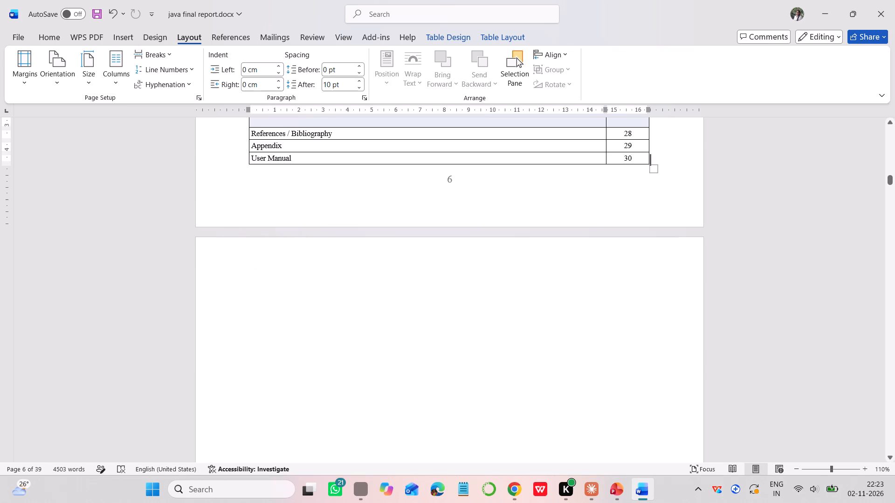
Examine the pages from the end of the Table of Contents into Chapter 1 and back, checking the breaks and page numbers.
scroll(474, 288, down, 6)
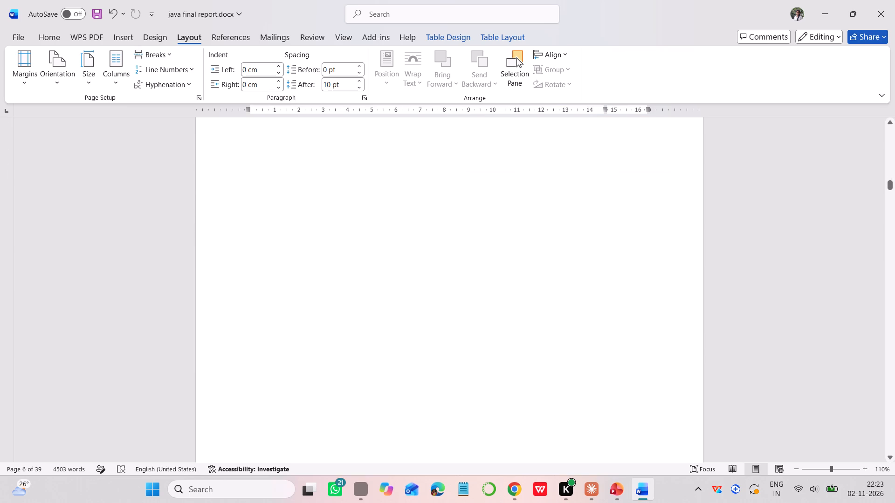
scroll(474, 288, down, 4)
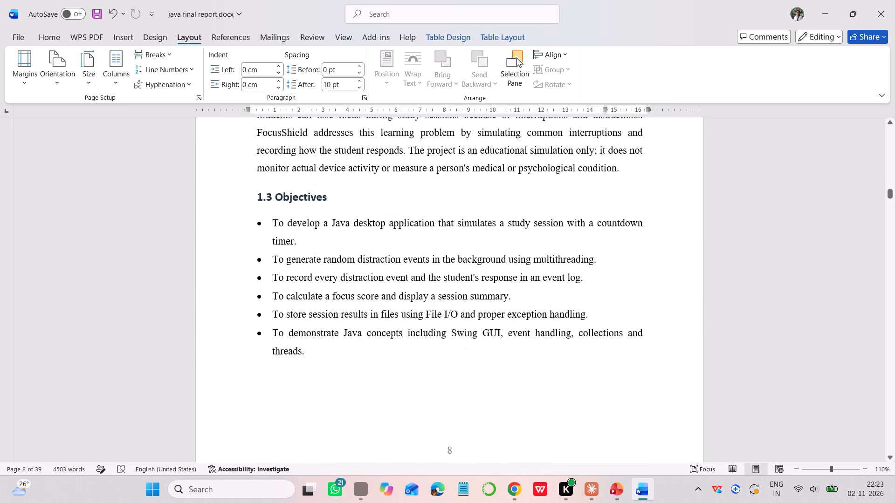
scroll(474, 288, down, 1)
scroll(474, 288, up, 5)
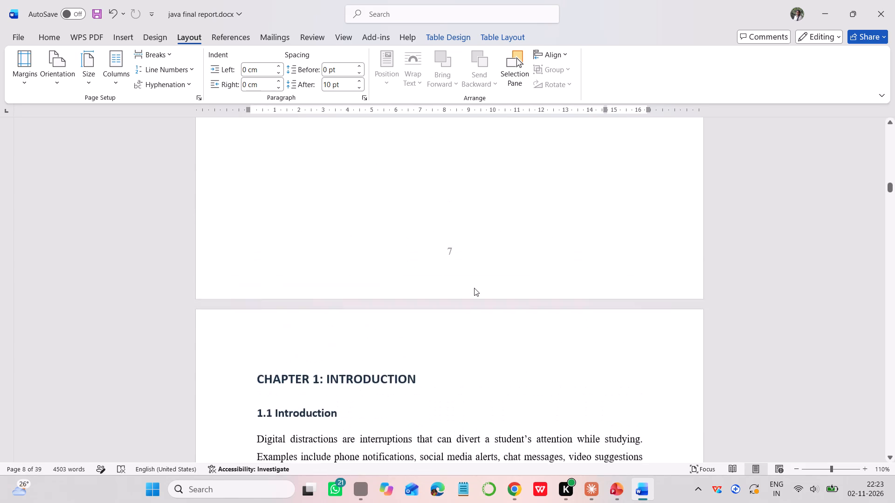
scroll(469, 257, up, 3)
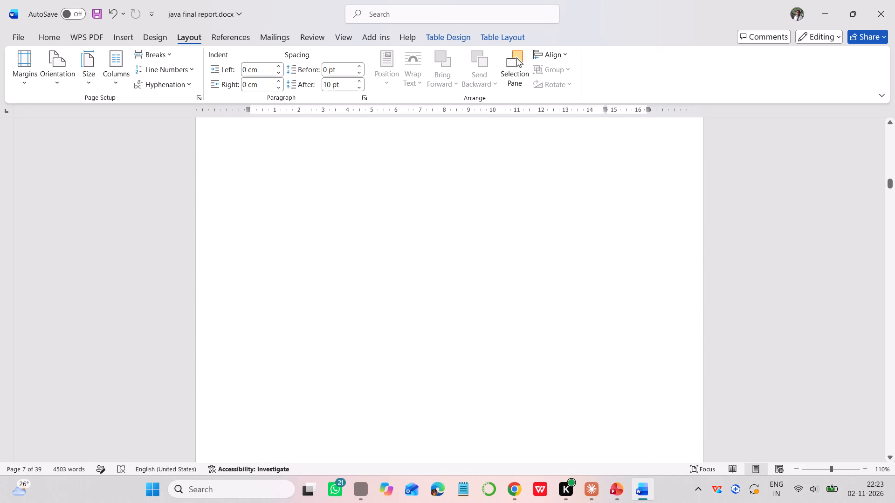
scroll(469, 257, up, 4)
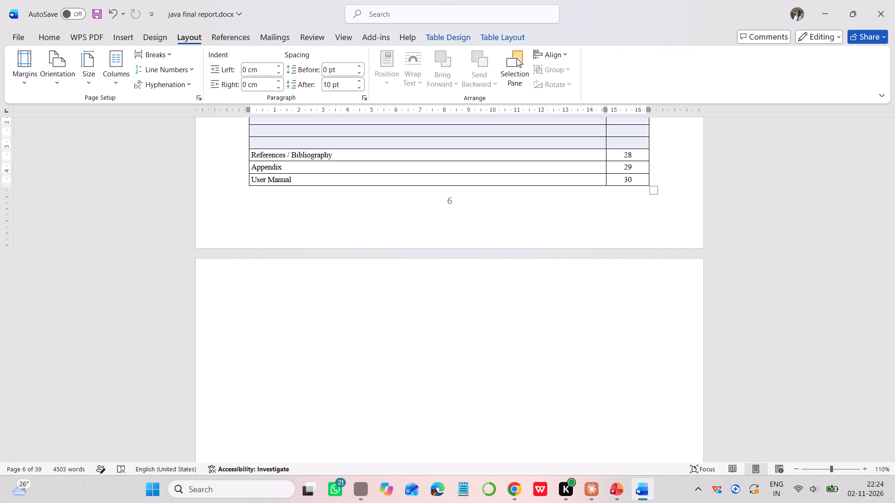
click(460, 280)
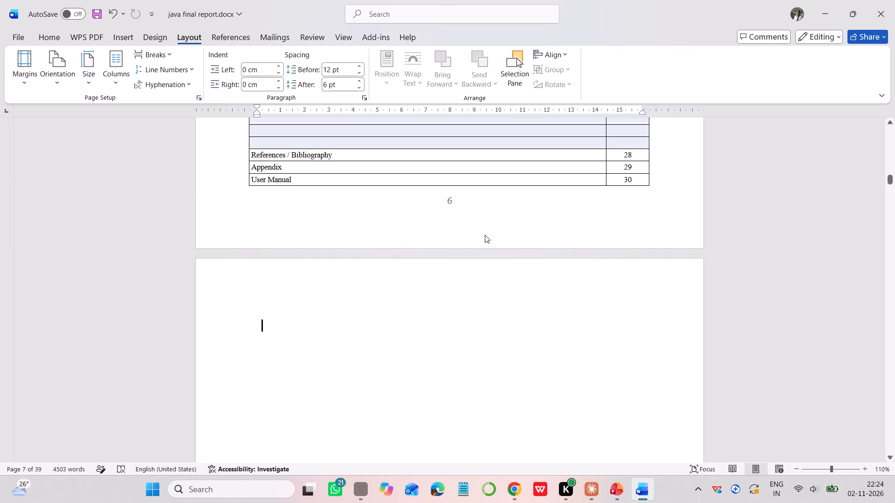
scroll(478, 189, up, 1)
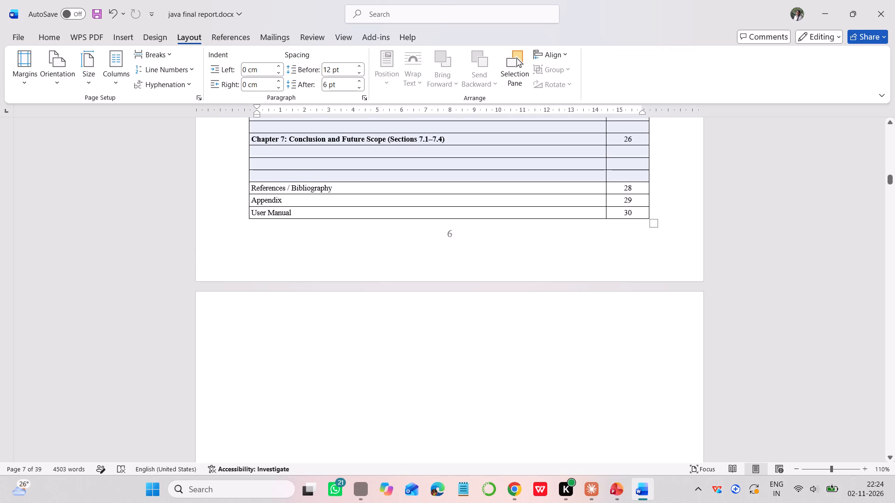
Clear the contents of the User Manual row at the end of the Table of Contents table.
drag(253, 214, 698, 200)
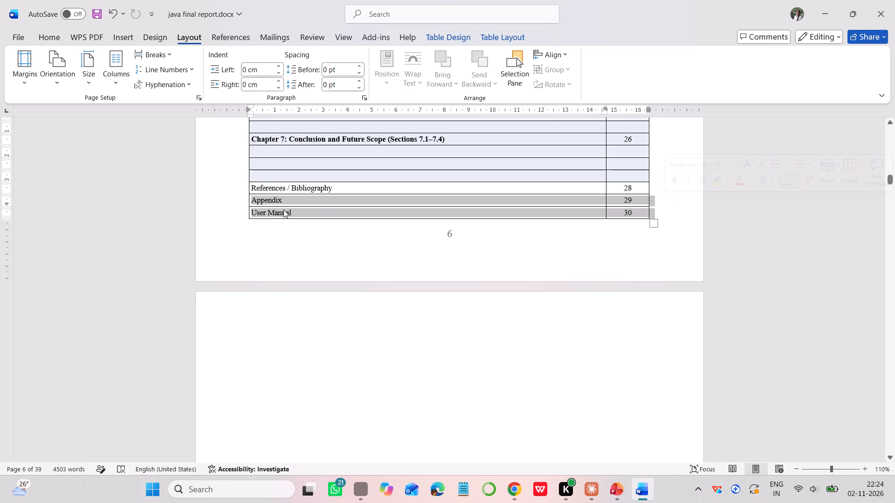
click(266, 209)
drag(253, 211, 323, 207)
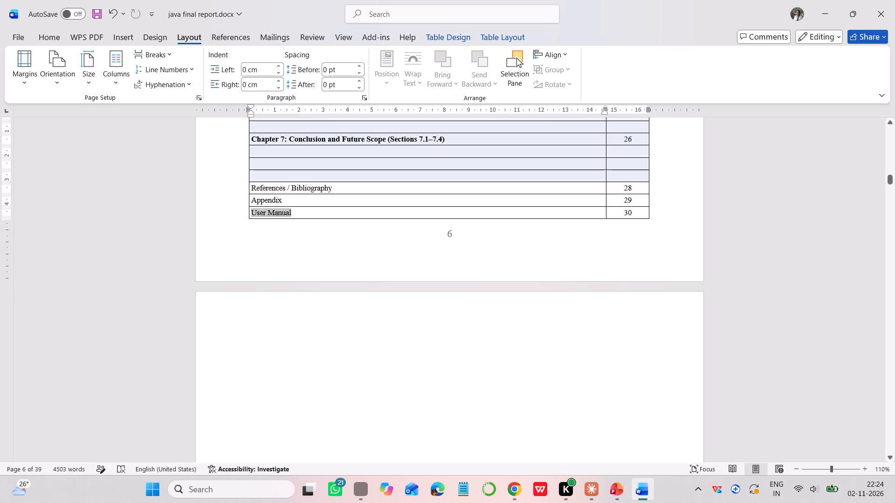
drag(323, 207, 654, 226)
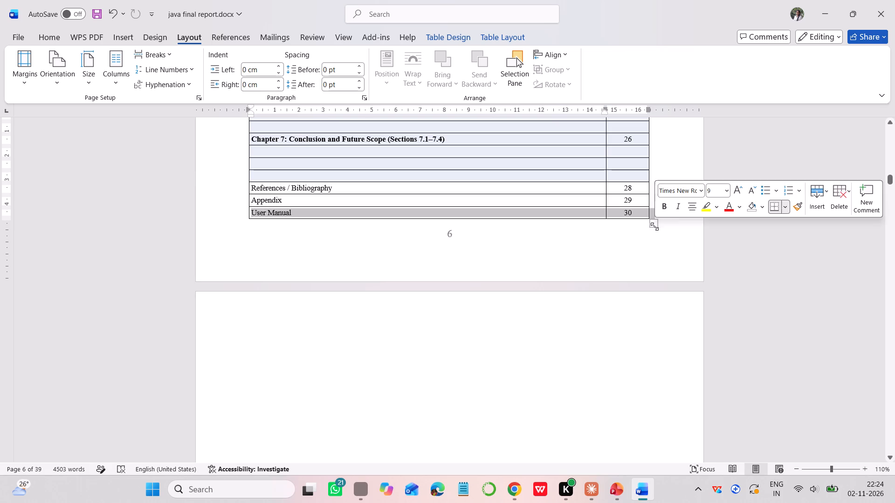
key(Delete)
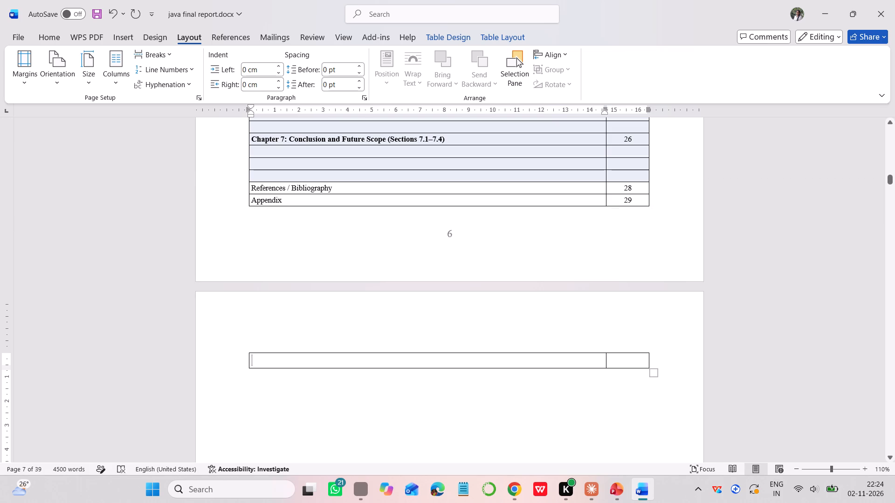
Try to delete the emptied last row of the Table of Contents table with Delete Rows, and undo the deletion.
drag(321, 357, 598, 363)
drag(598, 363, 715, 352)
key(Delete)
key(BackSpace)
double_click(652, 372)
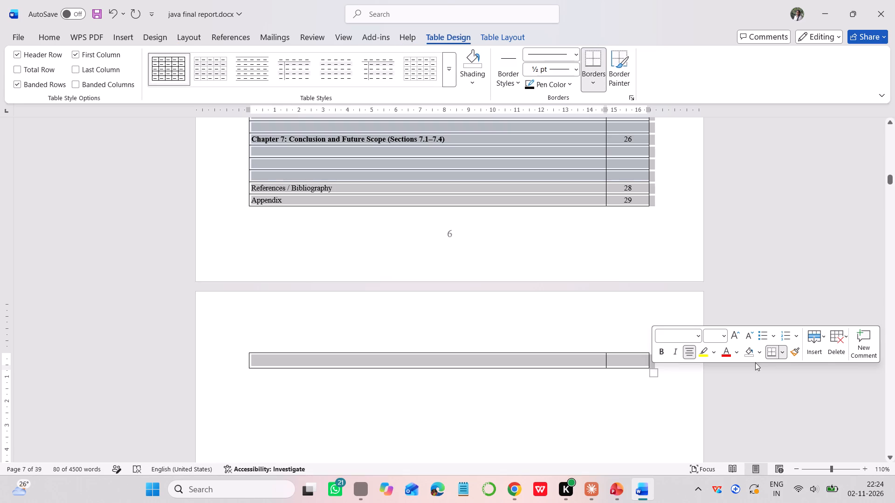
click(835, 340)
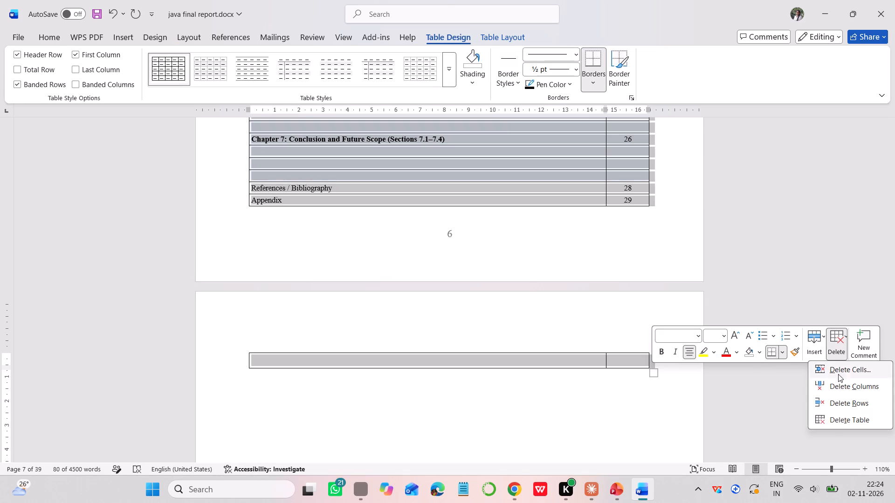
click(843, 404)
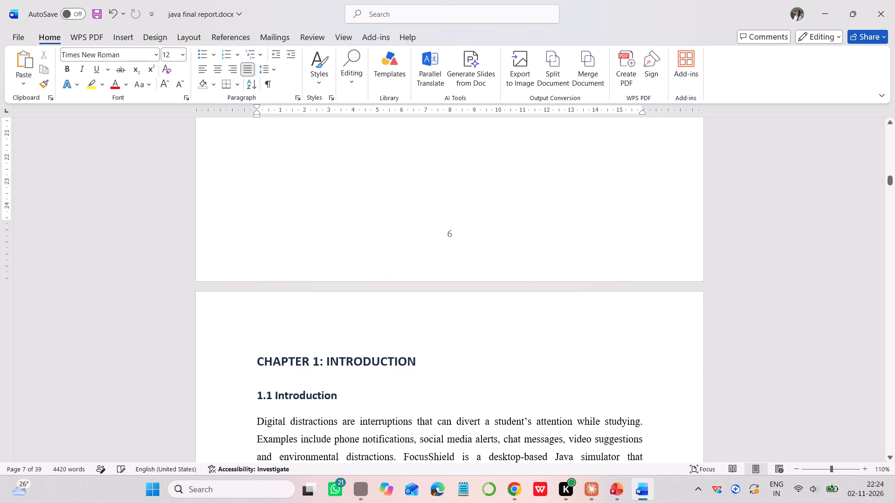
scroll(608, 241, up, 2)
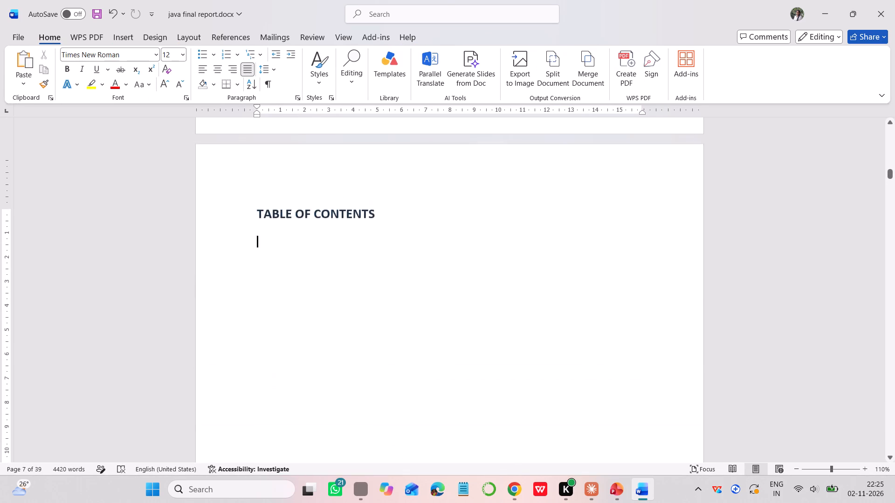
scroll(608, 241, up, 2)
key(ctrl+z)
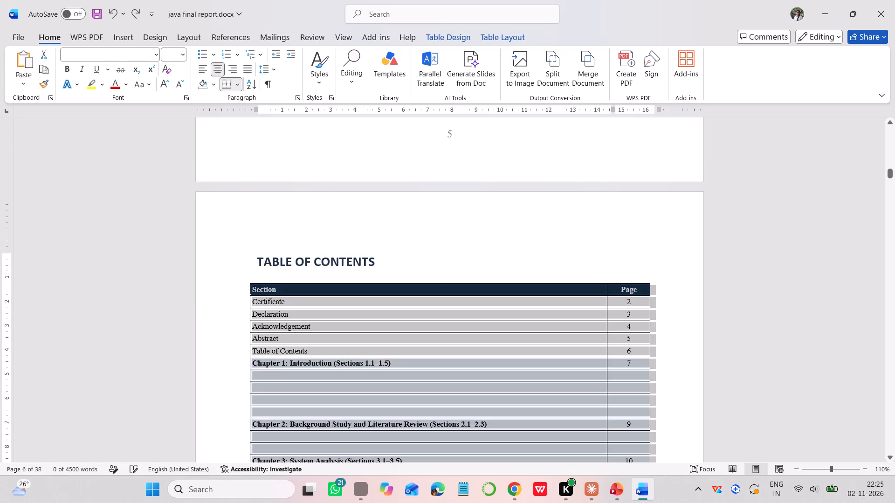
Delete the entire empty row left below Appendix in the Table of Contents table.
scroll(608, 241, down, 4)
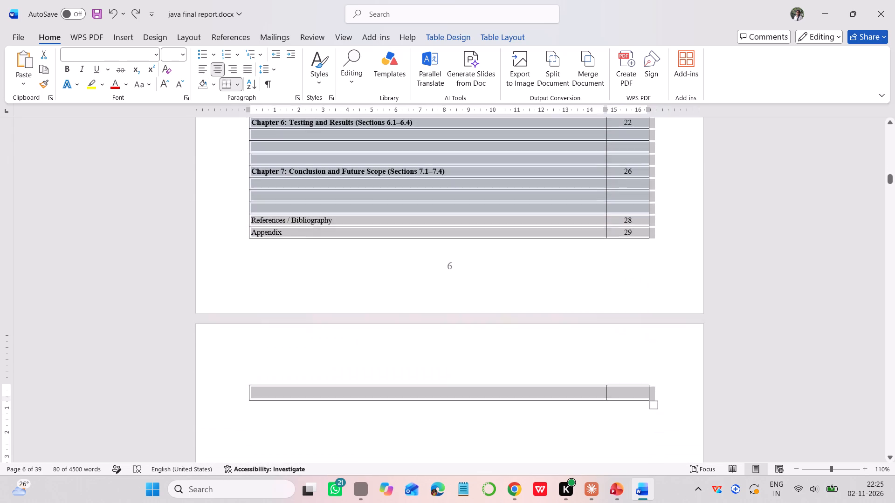
scroll(608, 241, down, 1)
click(642, 388)
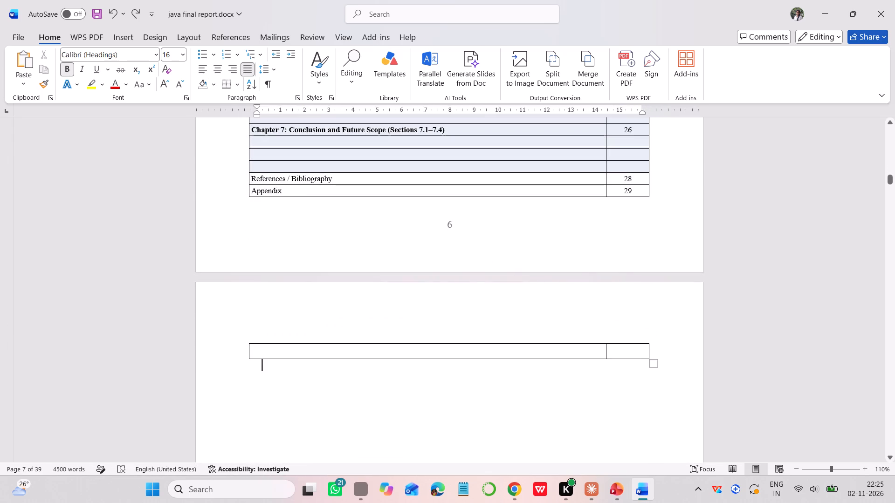
drag(301, 348, 581, 353)
double_click(581, 353)
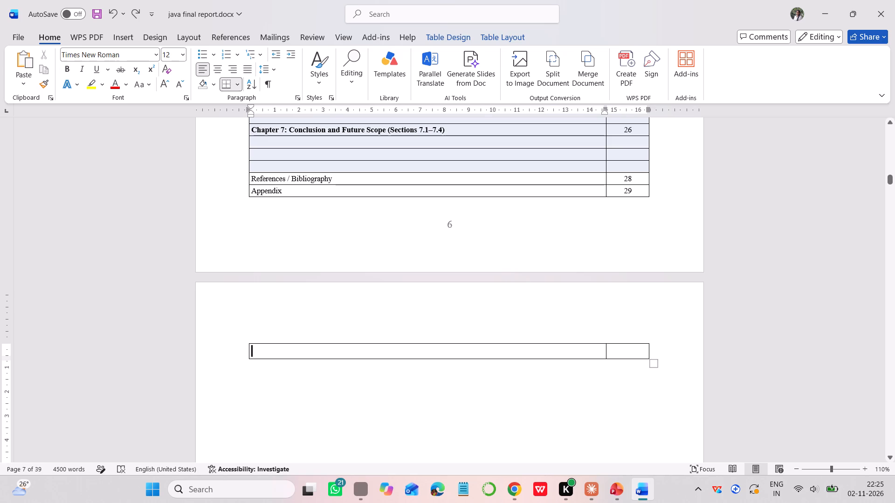
drag(302, 352, 644, 363)
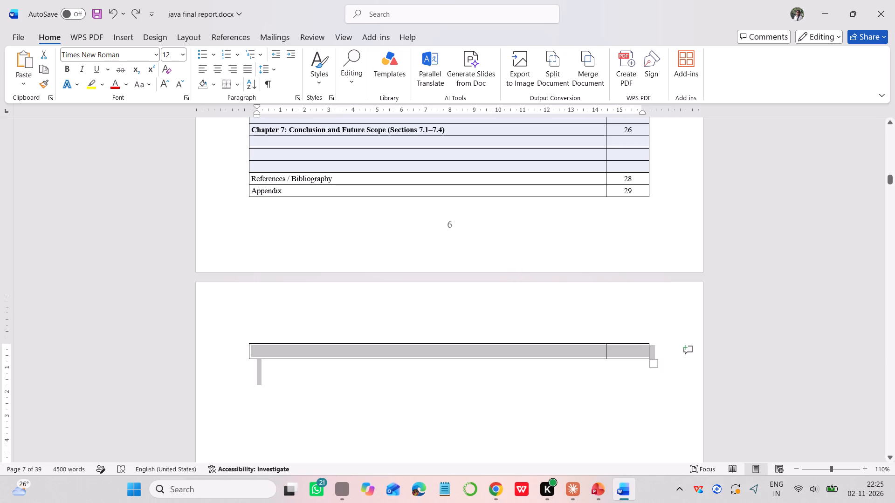
click(441, 174)
double_click(456, 162)
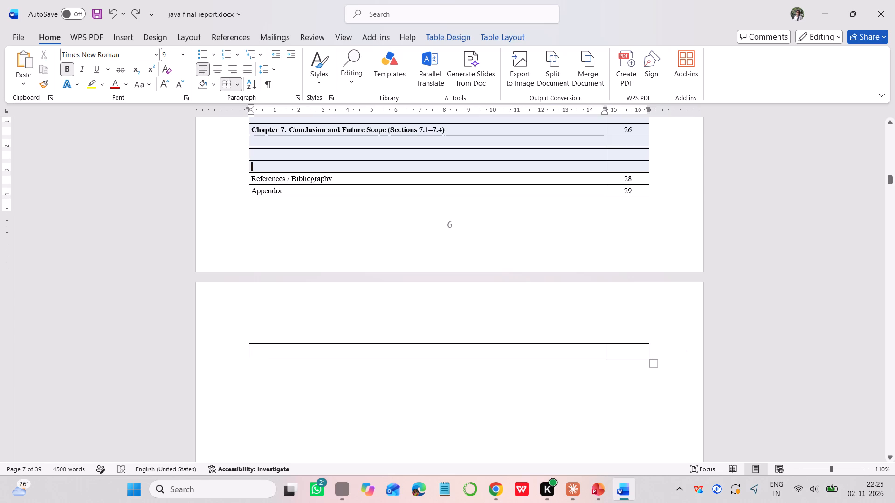
click(448, 30)
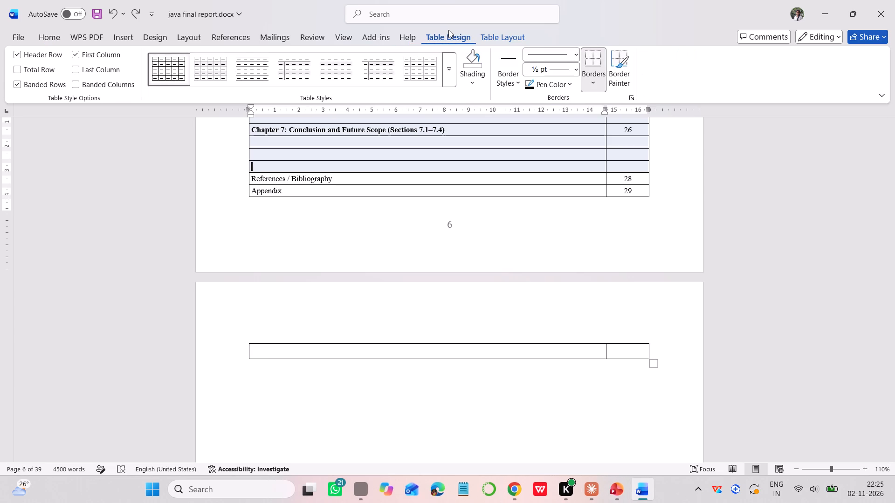
click(491, 41)
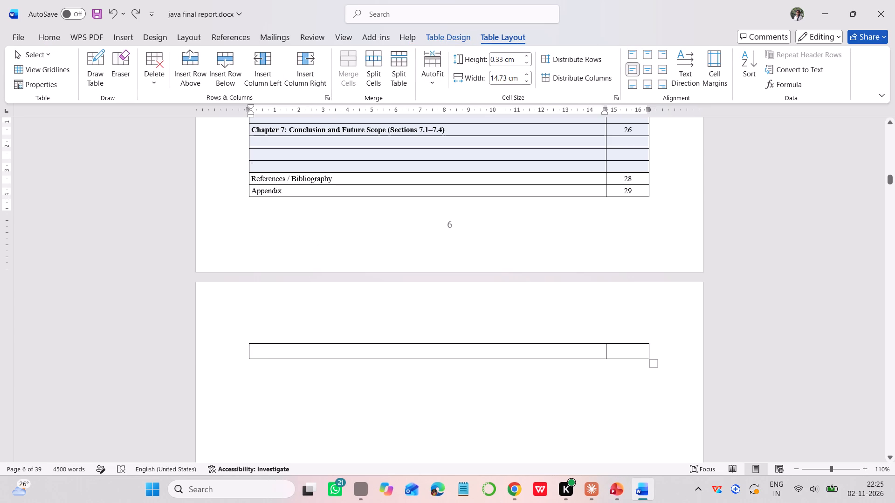
click(345, 353)
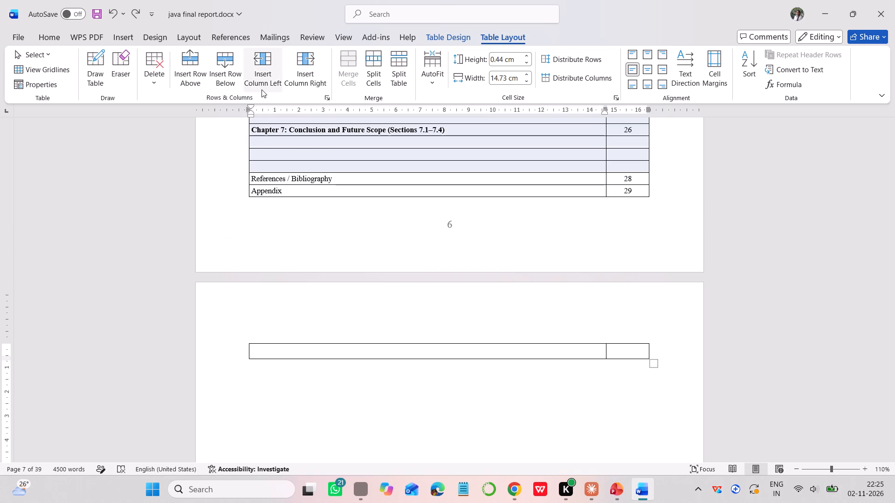
click(160, 78)
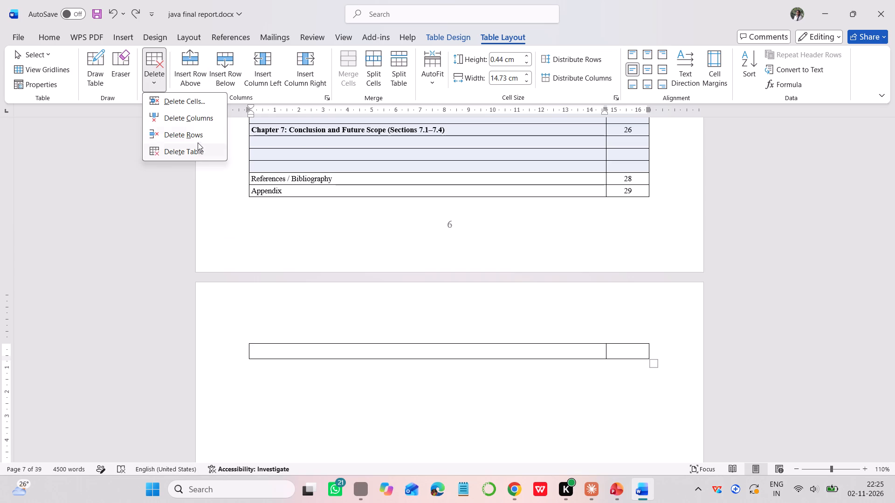
click(195, 102)
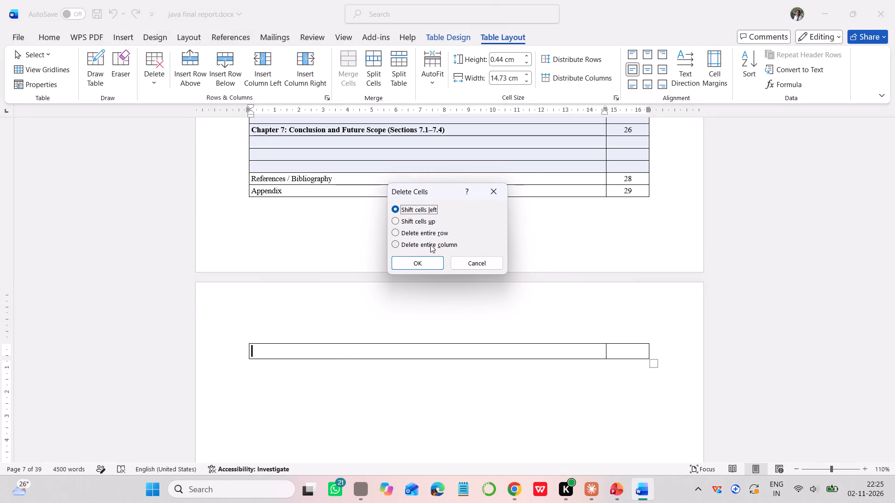
click(394, 232)
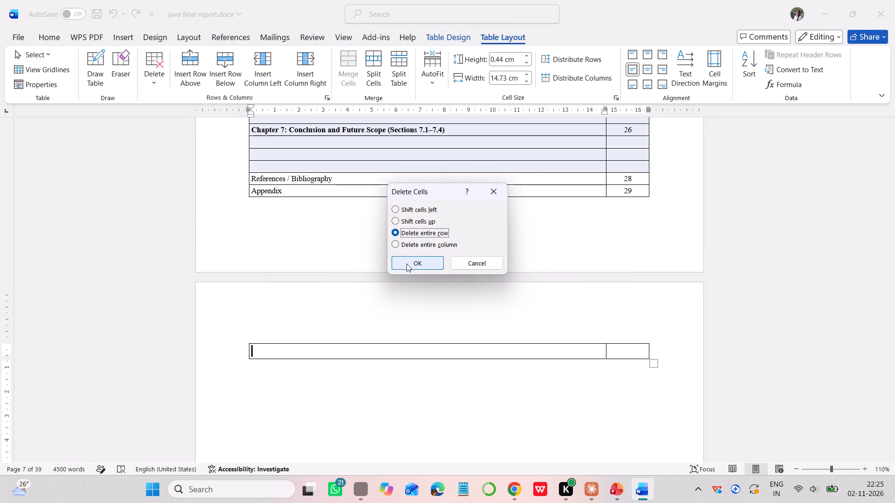
click(406, 264)
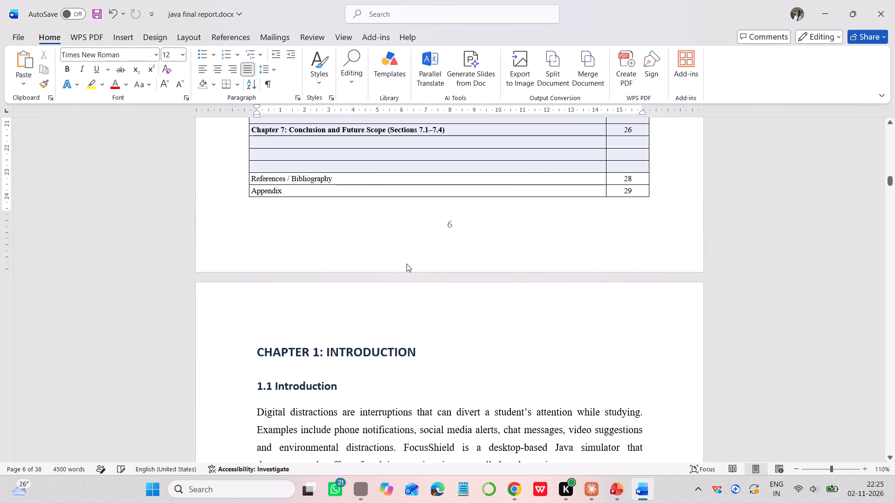
Replace the "Chapter 1" prefix of the Introduction entry in the Table of Contents with "1.1".
scroll(406, 264, up, 3)
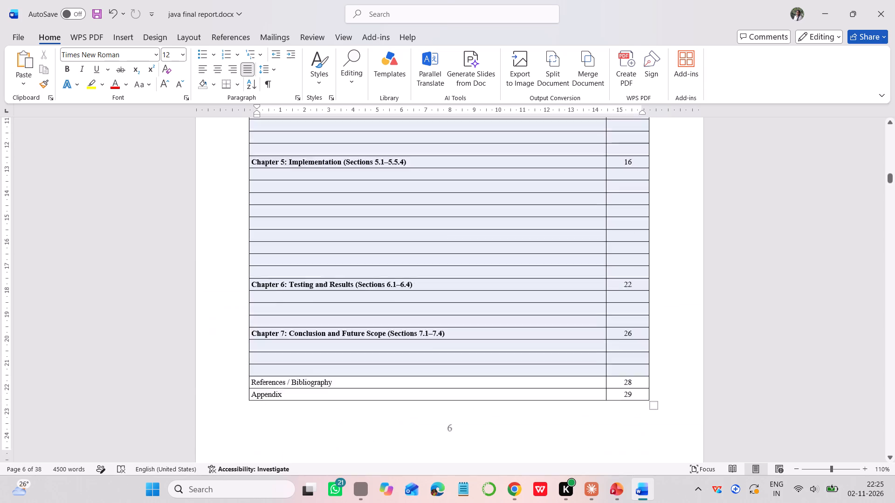
scroll(406, 264, up, 2)
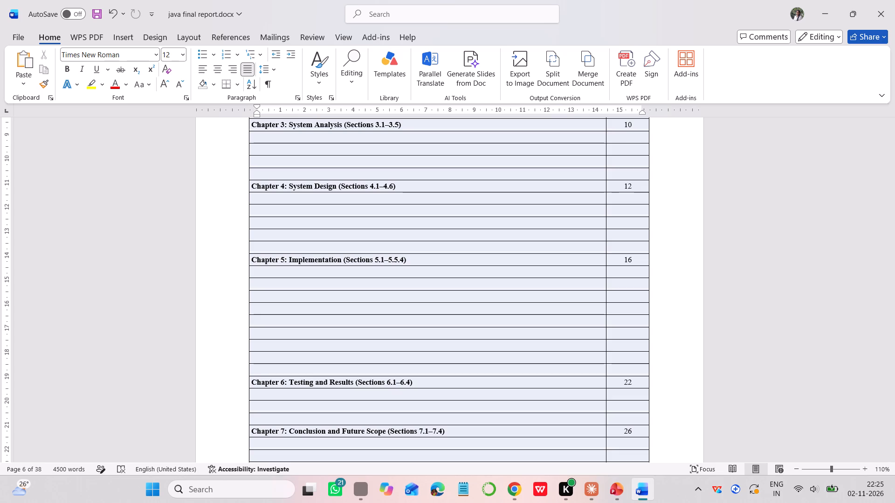
scroll(440, 308, up, 3)
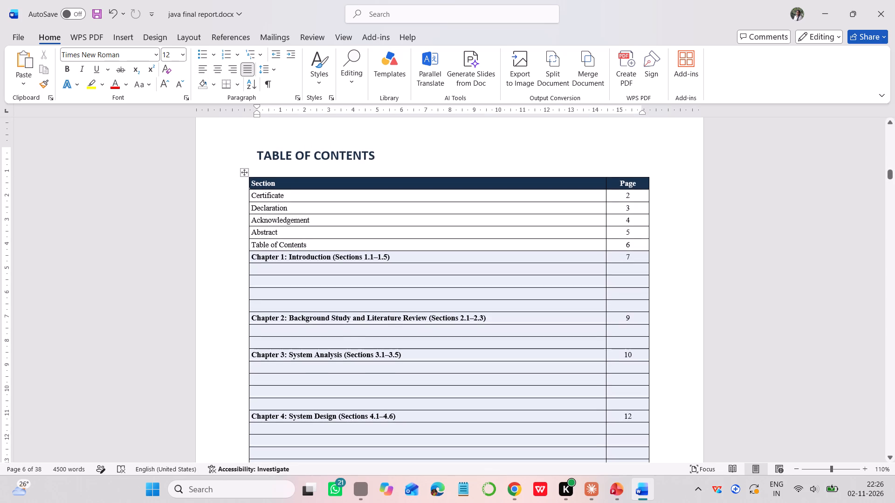
click(279, 256)
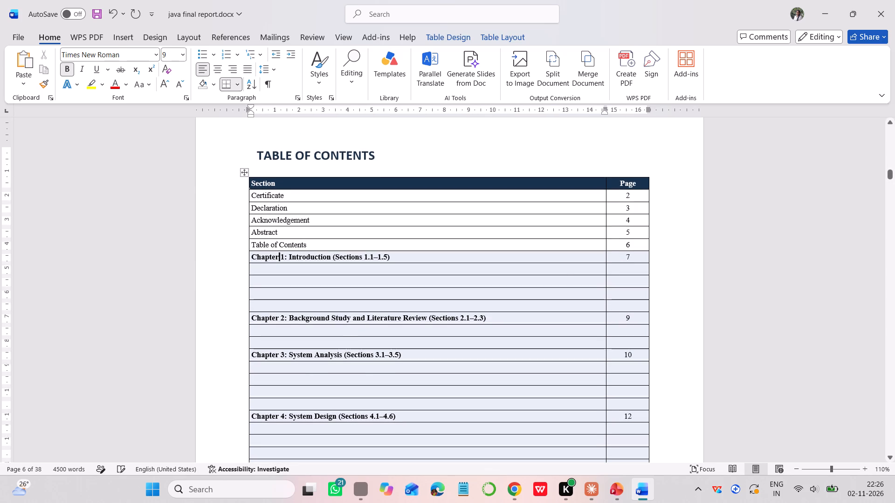
key(BackSpace)
key(BackSpace)
key(BackSpace)
key(BackSpace)
key(BackSpace)
key(BackSpace)
key(BackSpace)
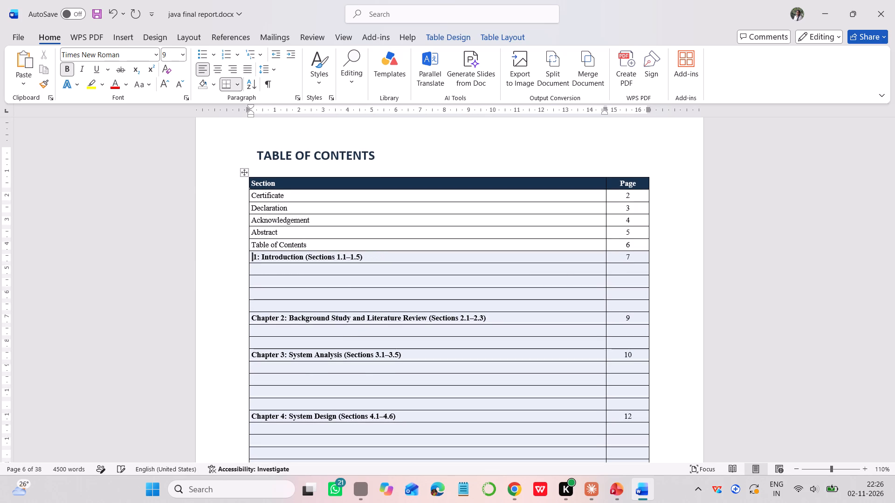
key(Right)
key(BackSpace)
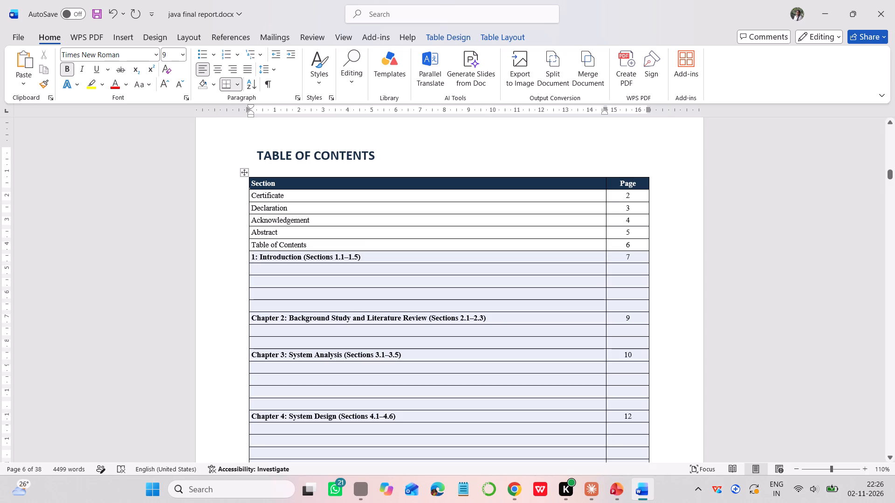
click(255, 257)
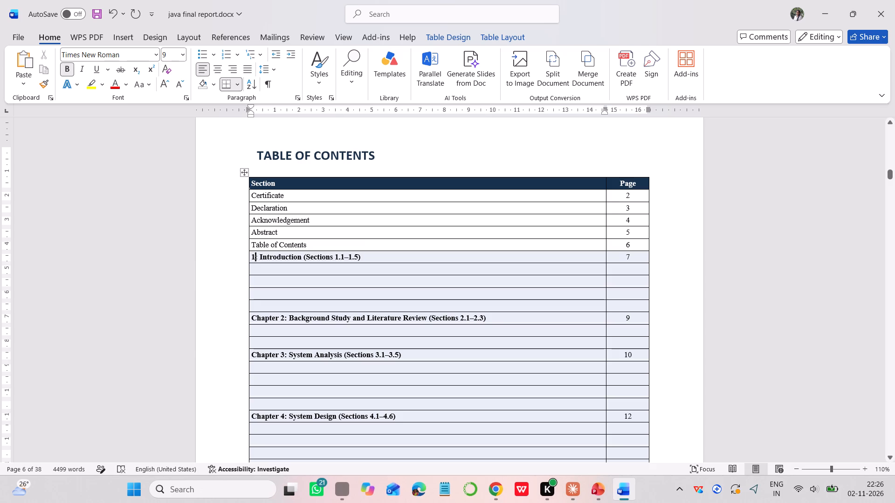
key(period)
text(12)
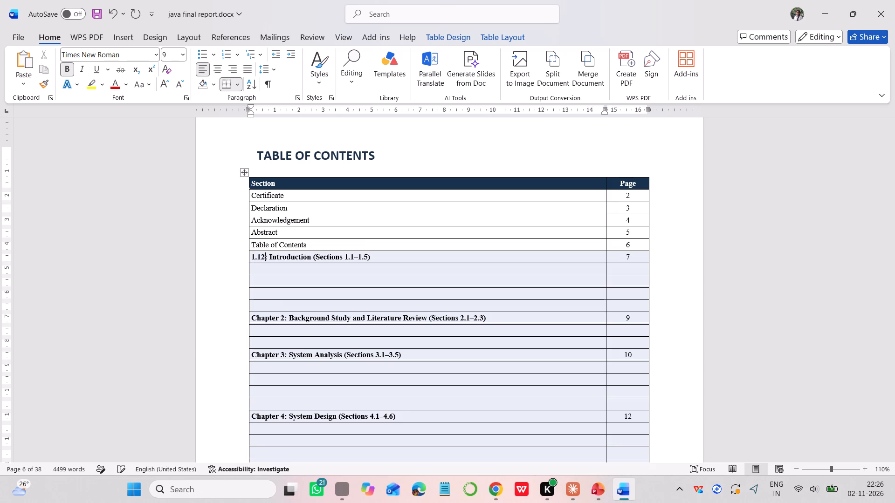
key(BackSpace)
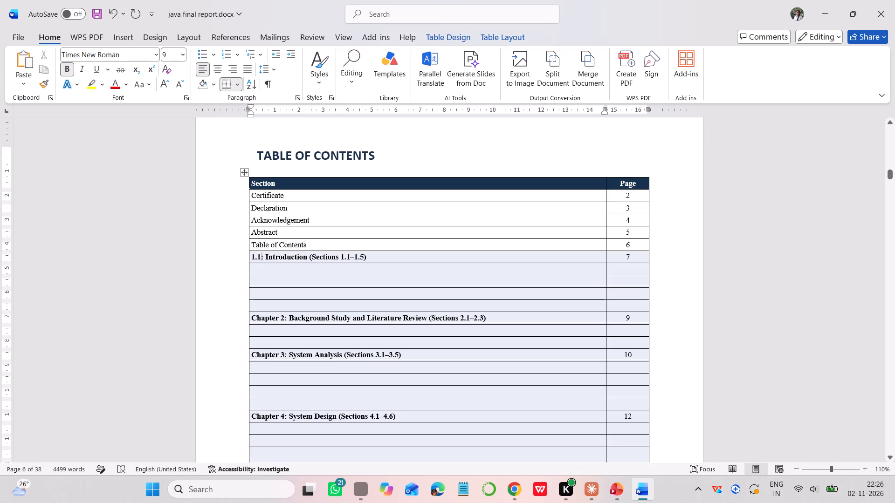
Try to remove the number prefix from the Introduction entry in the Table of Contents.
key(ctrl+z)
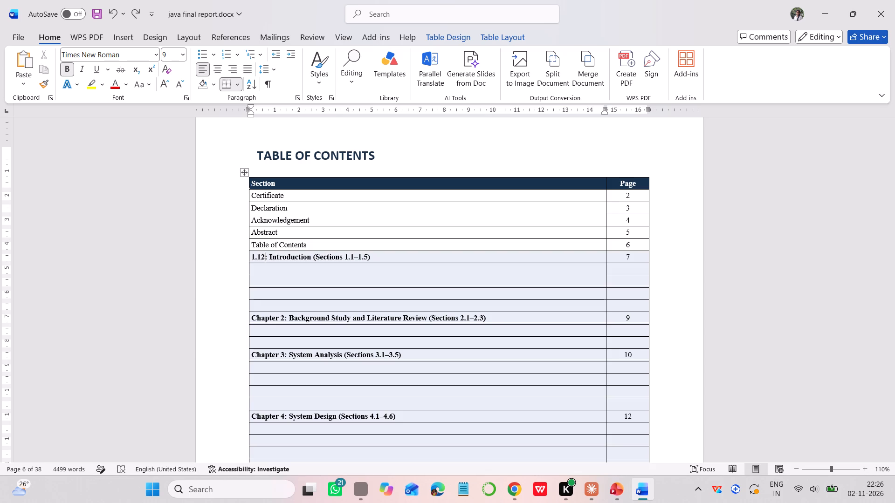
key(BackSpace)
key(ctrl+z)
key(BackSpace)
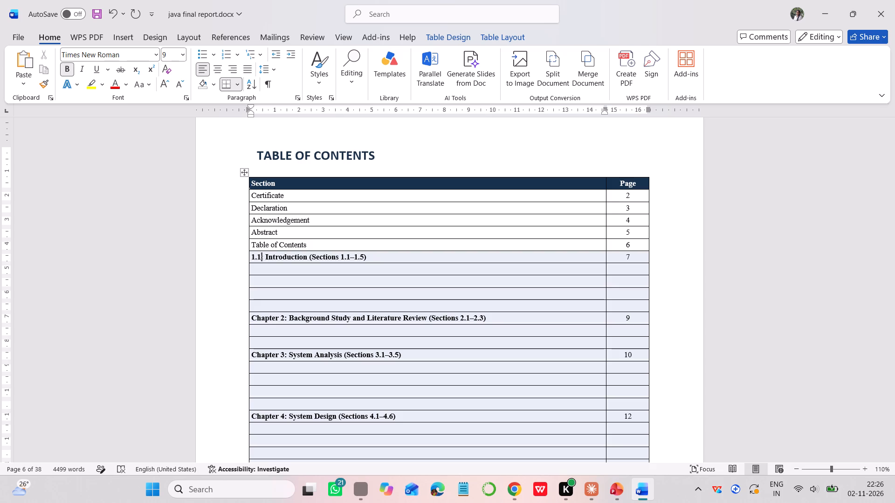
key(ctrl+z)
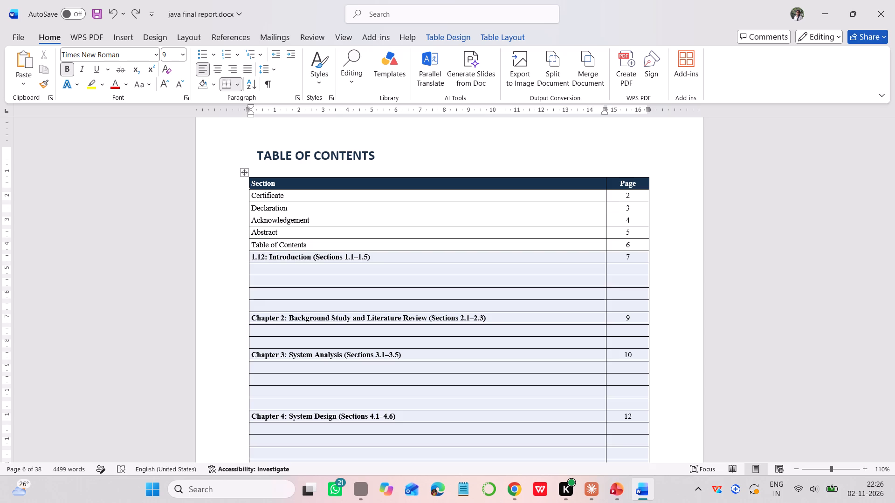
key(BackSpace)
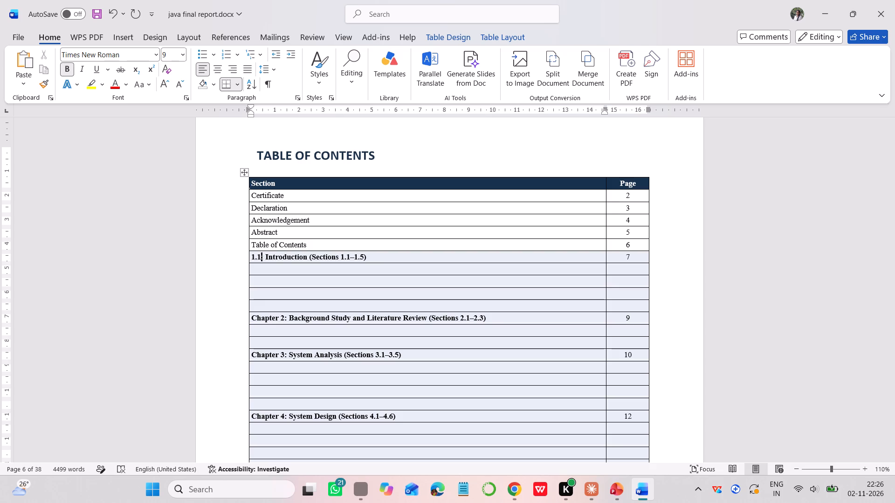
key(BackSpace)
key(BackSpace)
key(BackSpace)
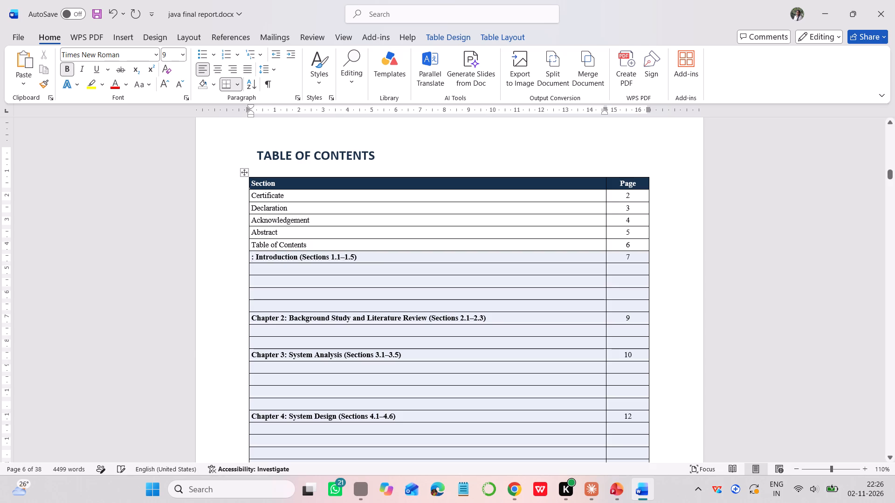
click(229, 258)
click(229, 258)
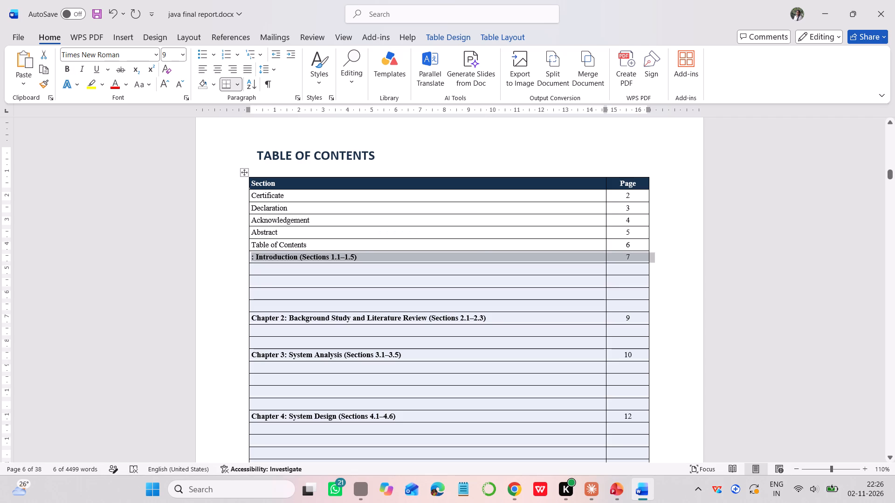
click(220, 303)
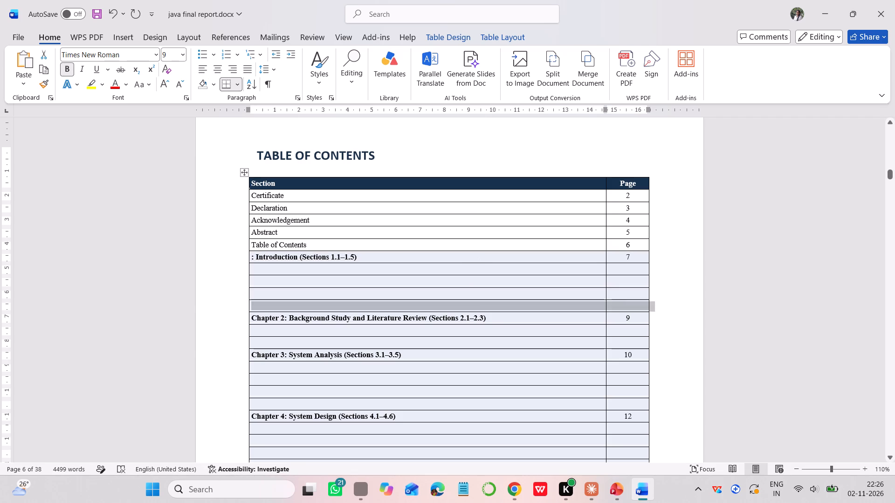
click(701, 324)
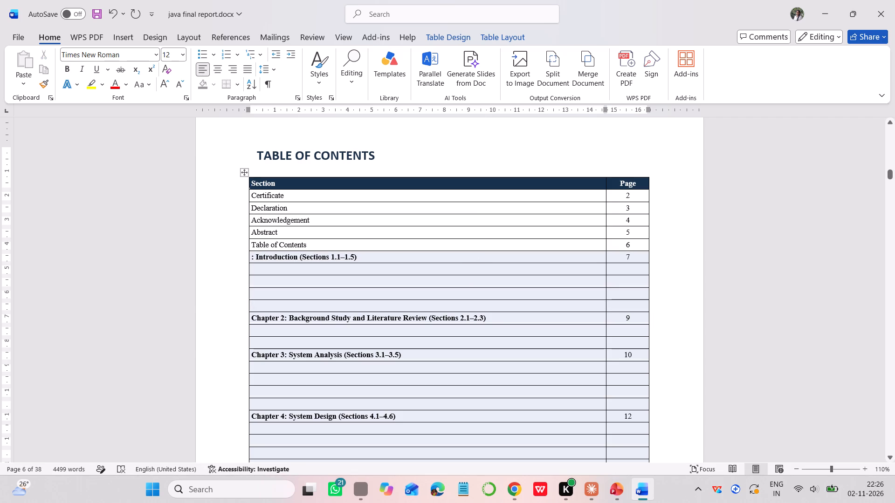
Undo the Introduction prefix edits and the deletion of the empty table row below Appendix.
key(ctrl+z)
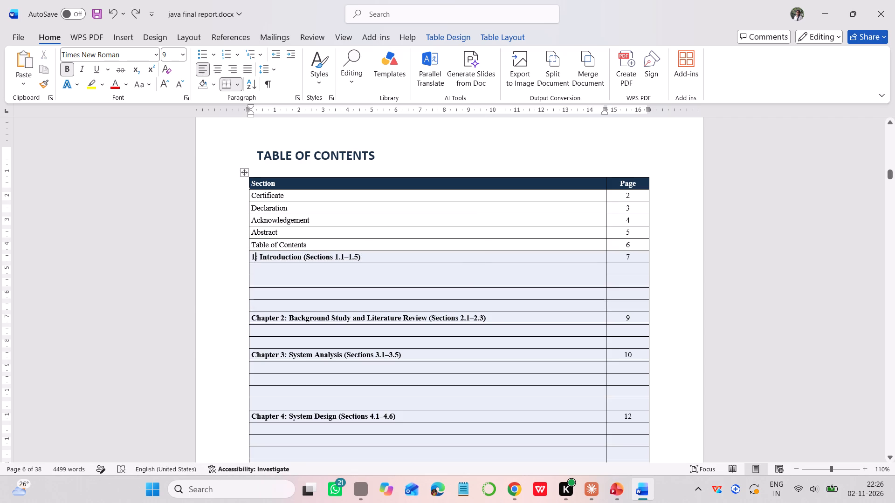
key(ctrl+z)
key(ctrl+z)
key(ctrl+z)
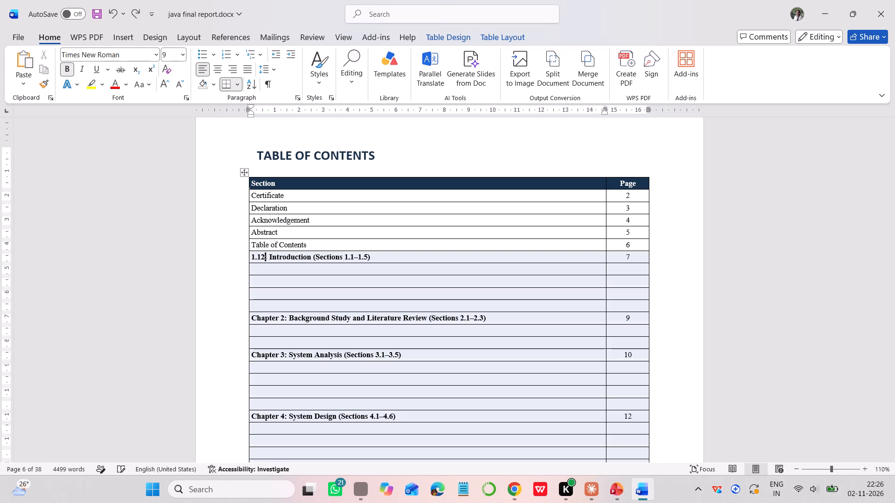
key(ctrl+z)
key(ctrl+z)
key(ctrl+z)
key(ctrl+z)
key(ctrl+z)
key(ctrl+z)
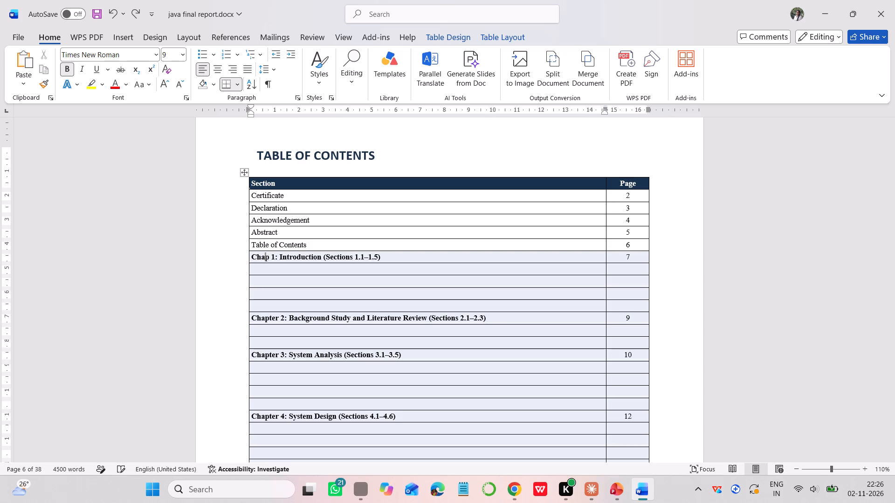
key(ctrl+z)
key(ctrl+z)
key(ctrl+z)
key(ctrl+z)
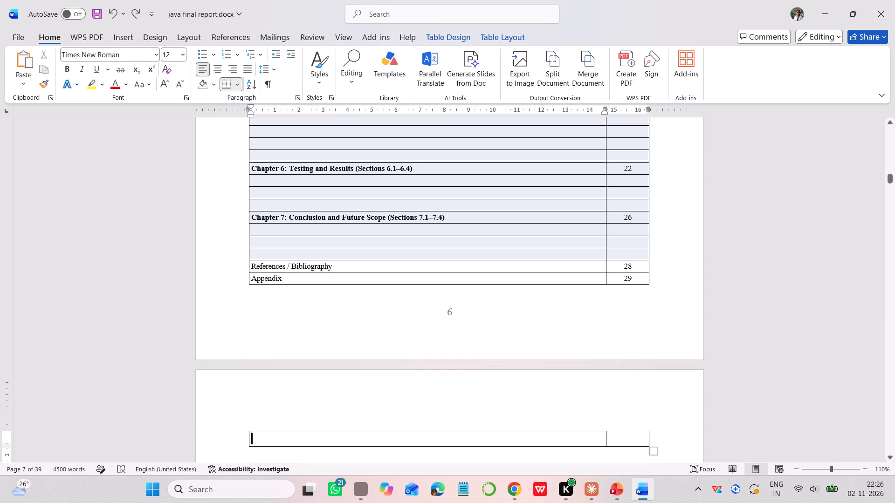
Delete the entire empty last row below Appendix in the Table of Contents table.
click(491, 34)
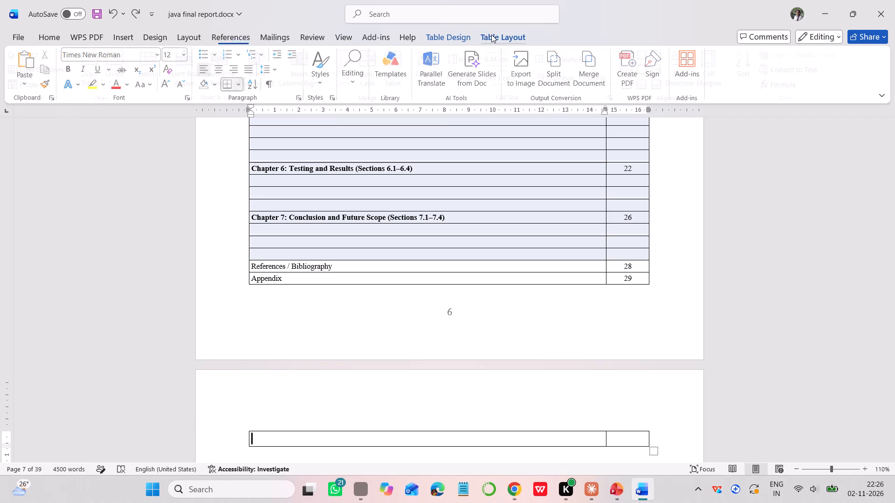
click(150, 81)
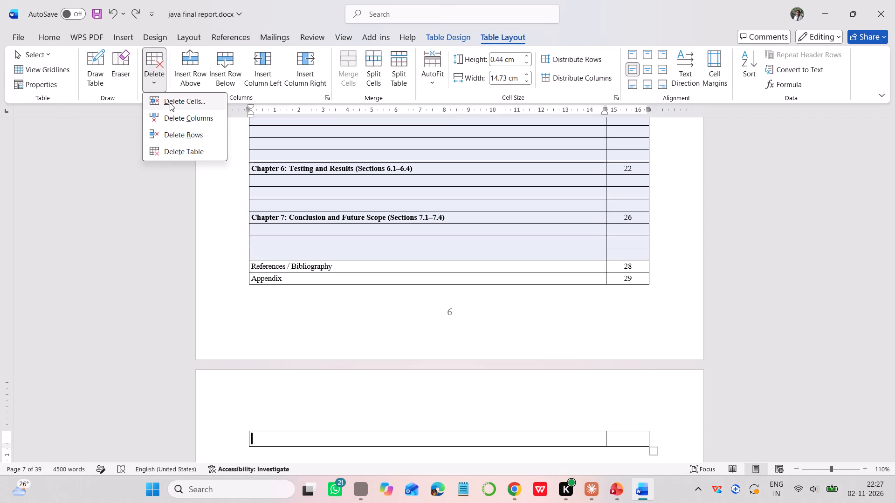
click(193, 104)
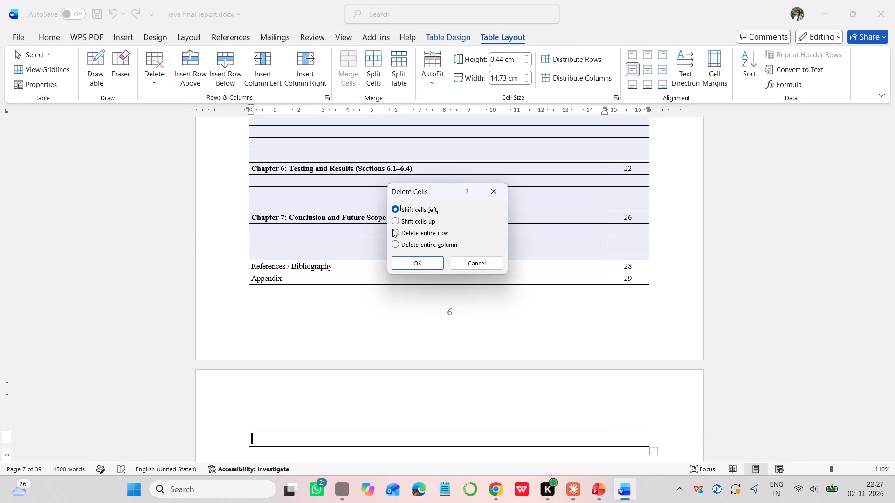
click(392, 229)
click(414, 264)
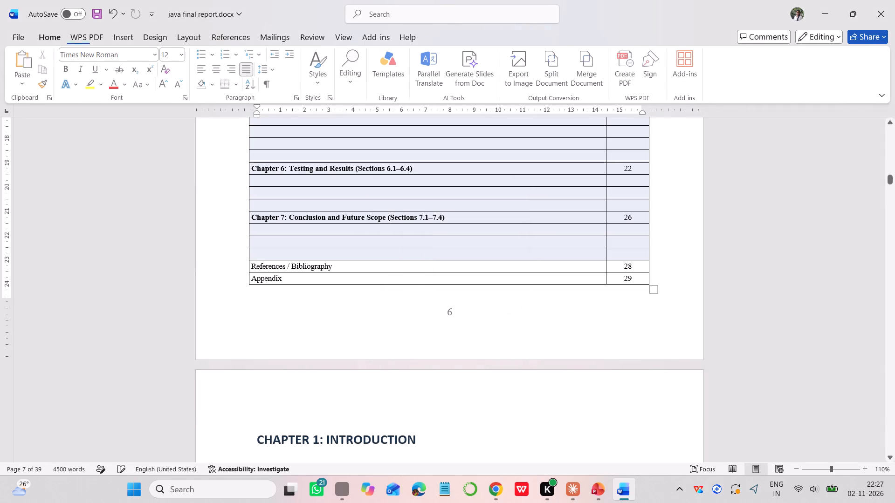
Insert "1.1" between "Chapter 1:" and "Introduction" in the Table of Contents entry.
scroll(377, 338, up, 2)
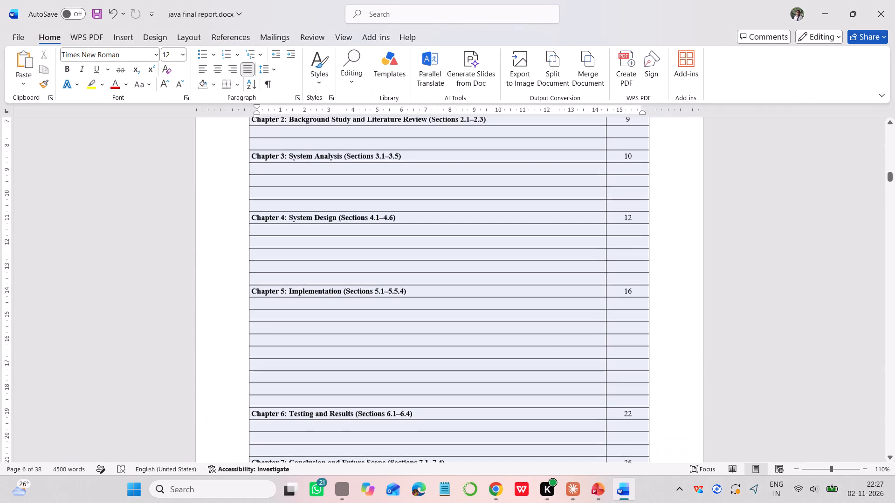
scroll(377, 338, up, 1)
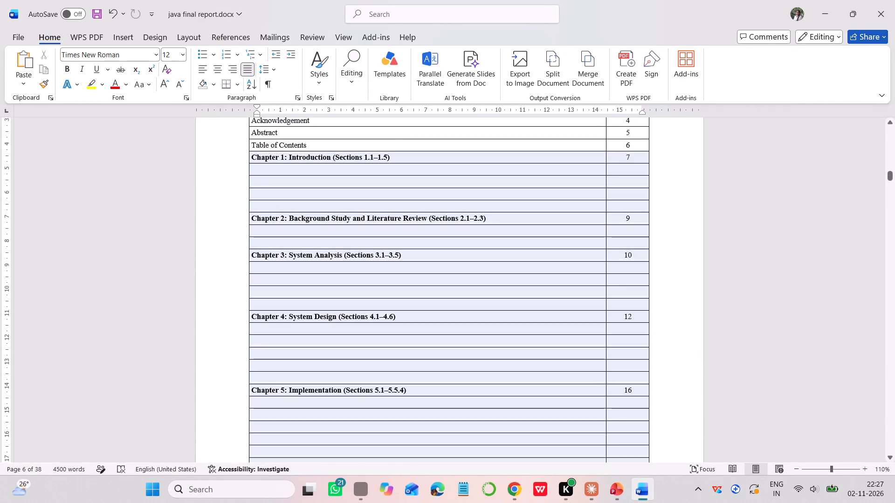
click(288, 157)
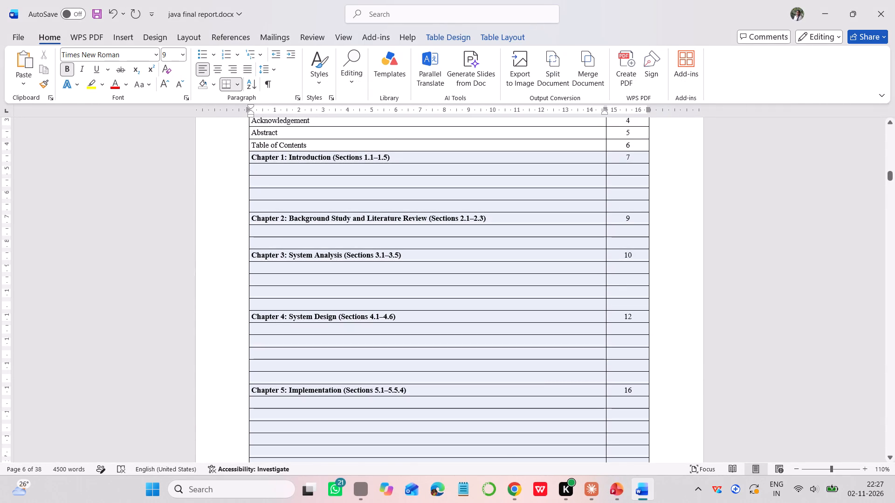
text(1.1)
Remove the "(Sections 1.1–1.5)" suffix from the Chapter 1 entry so it reads "Chapter 1:1.1 Introduction".
drag(343, 156, 406, 159)
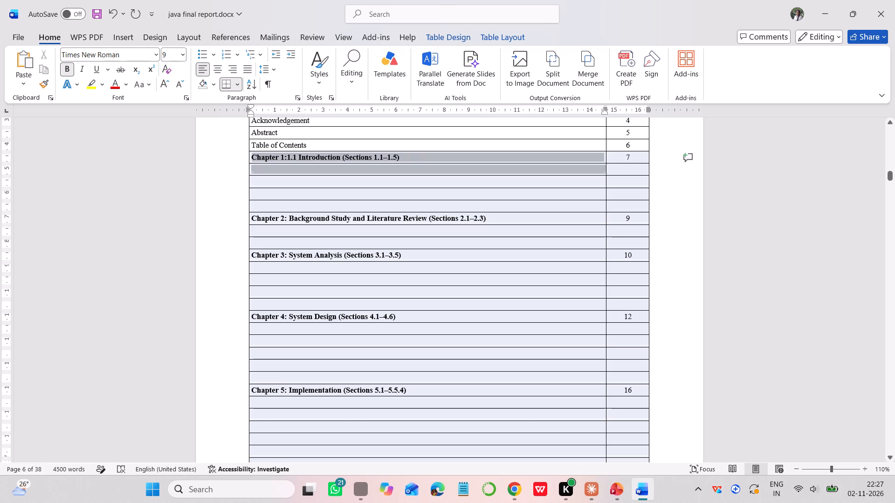
drag(406, 159, 403, 158)
click(403, 158)
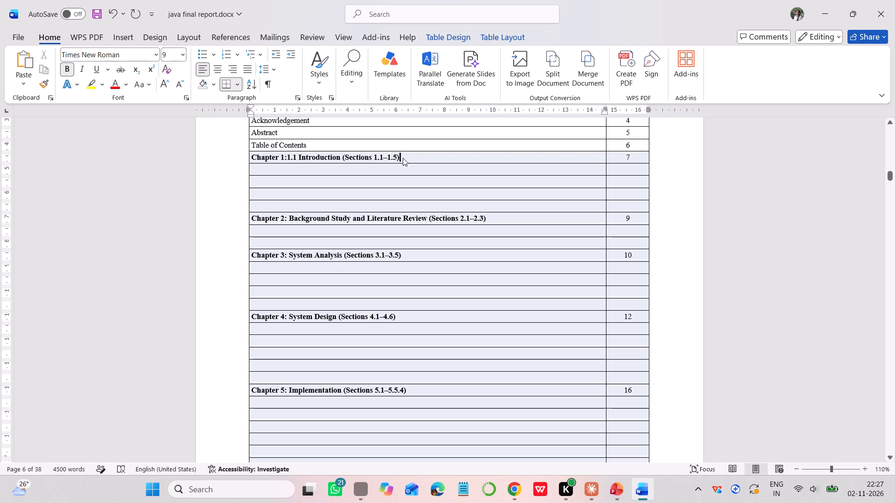
key(BackSpace)
key(BackSpace)
key(BackSpace)
key(BackSpace)
key(BackSpace)
key(BackSpace)
key(BackSpace)
key(BackSpace)
key(BackSpace)
key(BackSpace)
key(BackSpace)
key(BackSpace)
key(BackSpace)
key(BackSpace)
key(BackSpace)
key(BackSpace)
key(BackSpace)
key(BackSpace)
key(BackSpace)
key(BackSpace)
key(BackSpace)
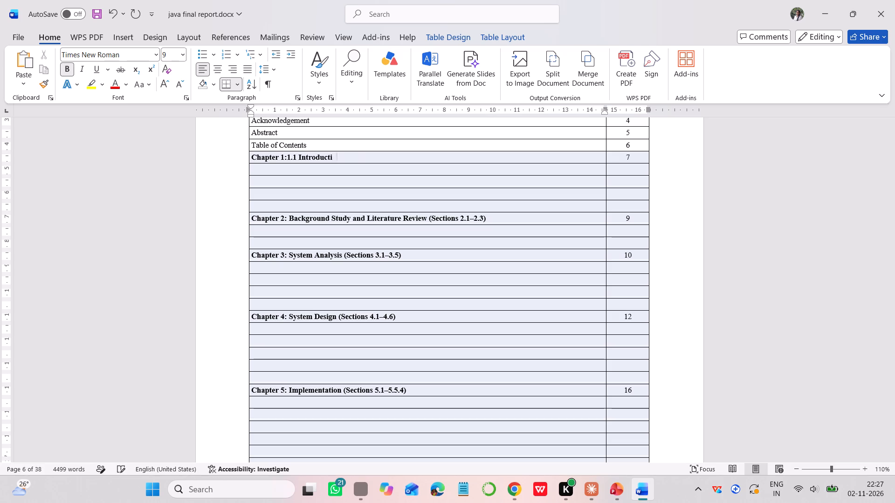
text(ON)
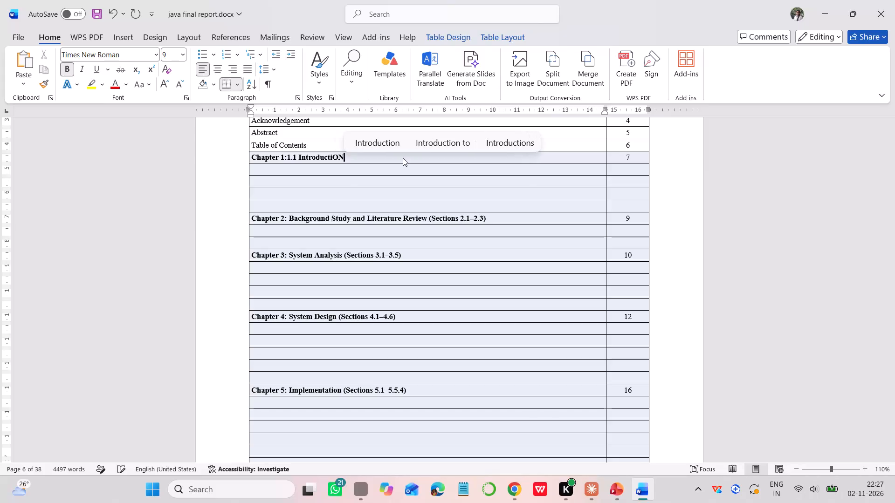
key(BackSpace)
key(BackSpace)
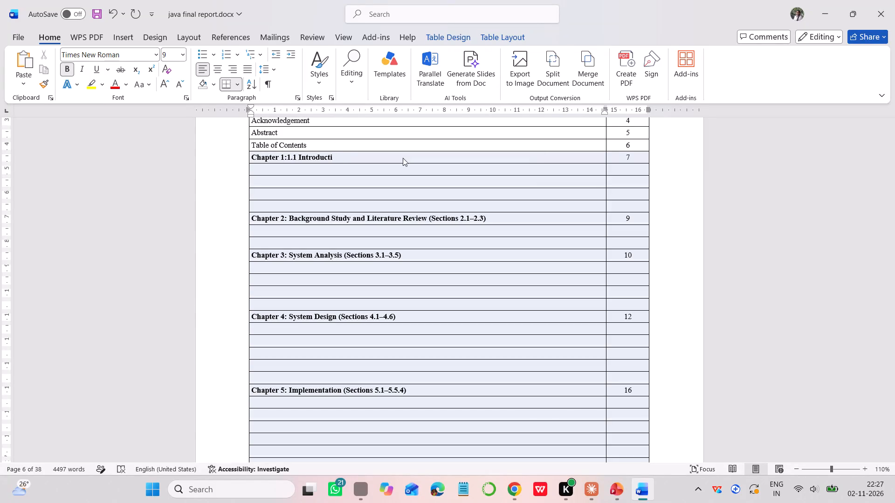
click(370, 169)
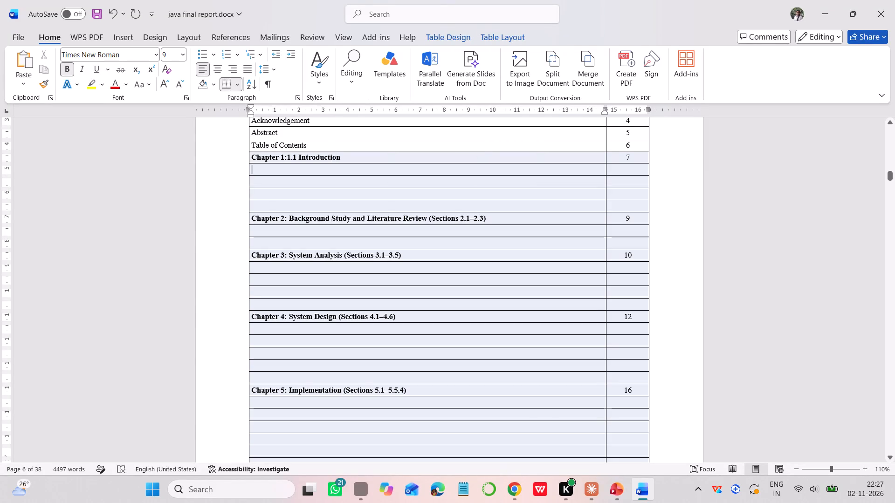
Enter "1.2" in the empty row below the Chapter 1 entry, indented with spaces to align under "1.1".
click(289, 168)
key(space)
key(space)
key(space)
key(space)
key(space)
key(space)
key(space)
key(space)
key(space)
key(space)
key(space)
key(space)
key(space)
key(space)
key(space)
key(space)
key(space)
key(space)
key(space)
key(space)
key(space)
key(space)
key(space)
key(BackSpace)
key(BackSpace)
key(BackSpace)
key(BackSpace)
key(1)
text(.2)
key(space)
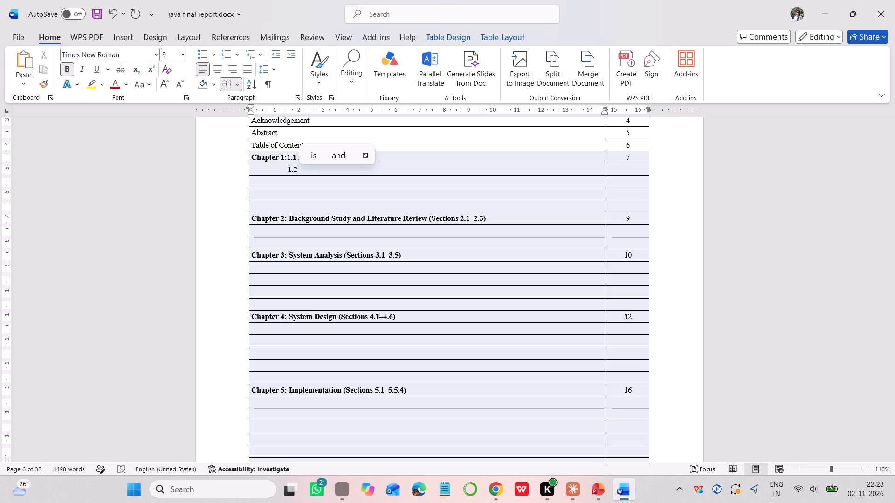
Check the title of section 1.2 in the Chapter 1 body and add "Problem Statement" after "1.2" in the Table of Contents.
scroll(289, 168, down, 3)
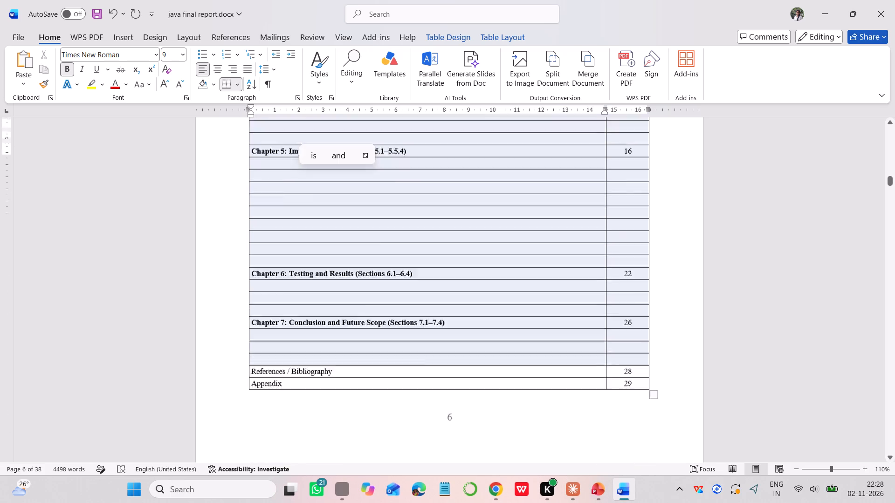
scroll(289, 168, down, 2)
scroll(289, 168, up, 2)
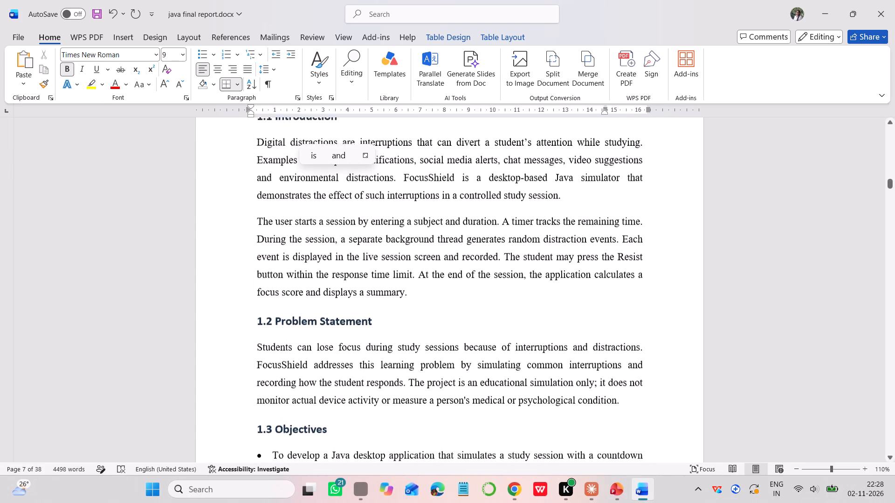
scroll(289, 168, up, 2)
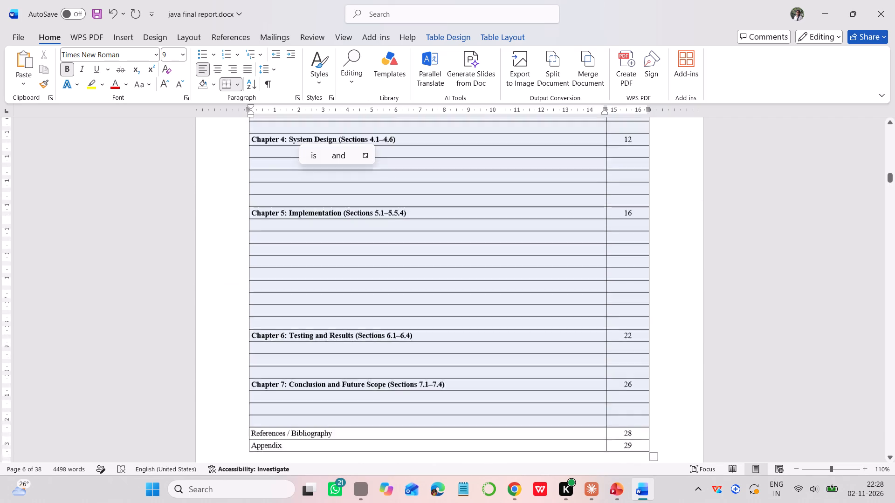
scroll(289, 168, up, 3)
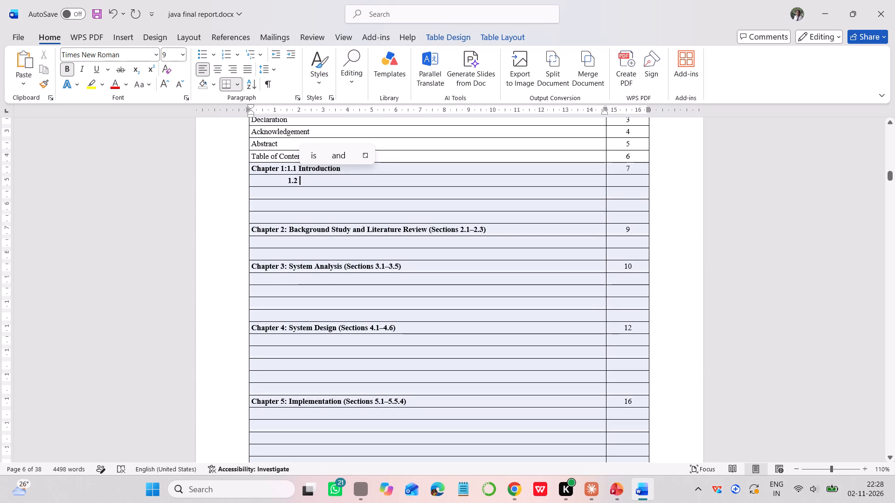
text(Problem)
key(space)
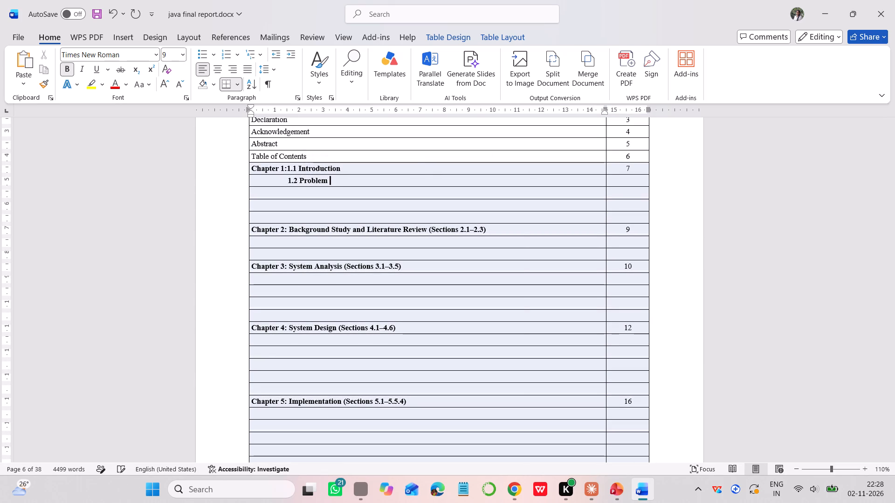
text(Statement)
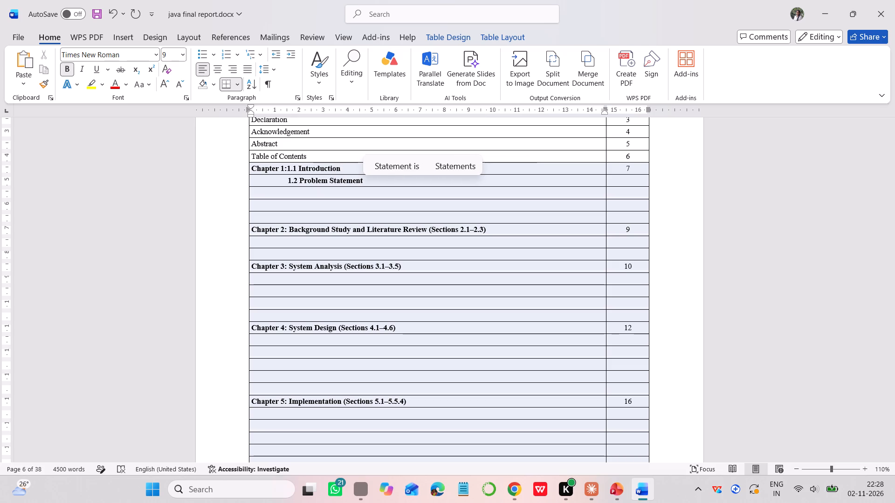
Enter "1.3" in the empty row below "1.2 Problem Statement", indented with spaces to align under "1.2".
click(290, 195)
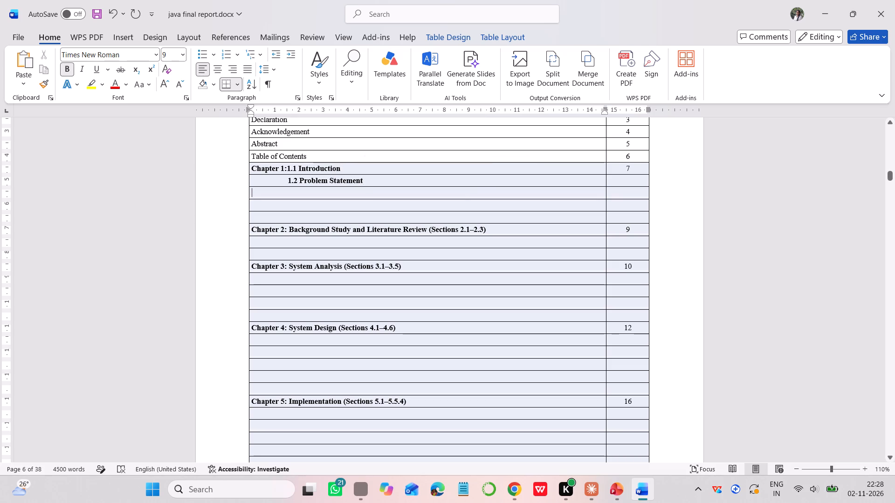
key(space)
key(space)
key(space)
key(space)
key(space)
key(space)
key(space)
key(space)
key(space)
key(space)
key(space)
key(space)
key(space)
key(space)
key(space)
key(space)
key(space)
key(space)
key(space)
key(space)
key(BackSpace)
key(BackSpace)
text(1.)
key(3)
key(space)
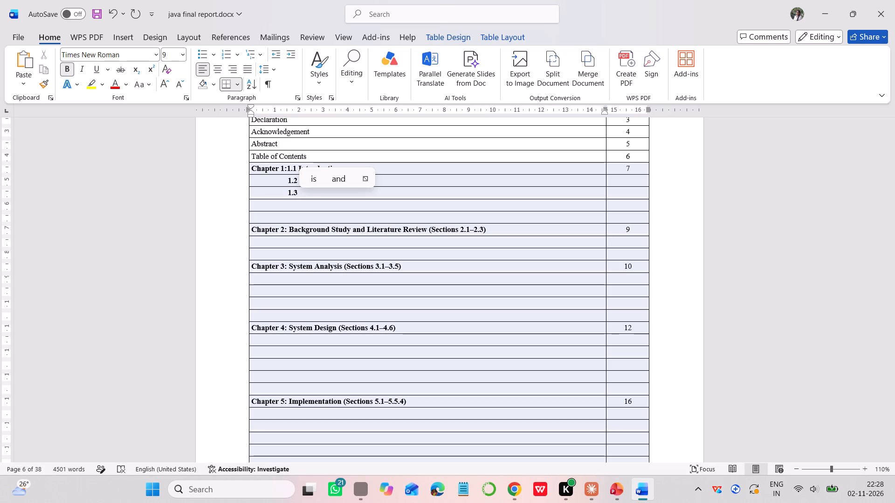
Check the title of section 1.3 in the Chapter 1 body and add "Objectives" after "1.3" in the Table of Contents.
scroll(290, 195, down, 4)
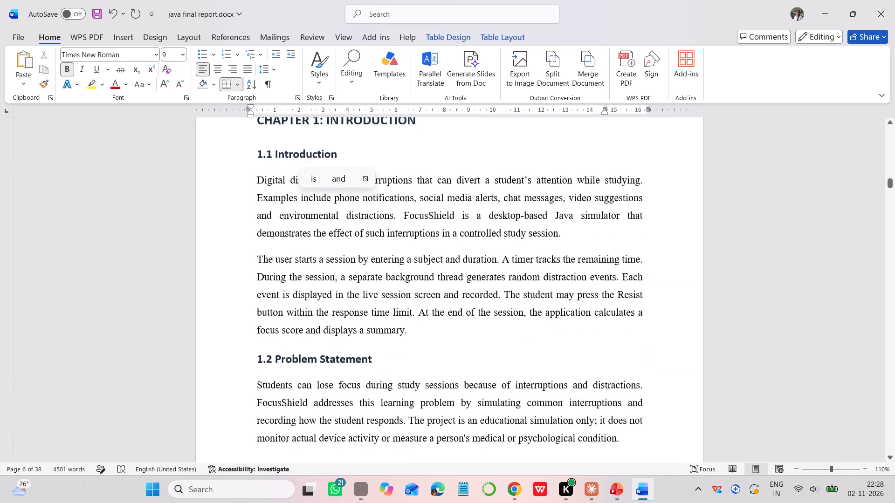
scroll(290, 195, down, 3)
scroll(290, 195, up, 2)
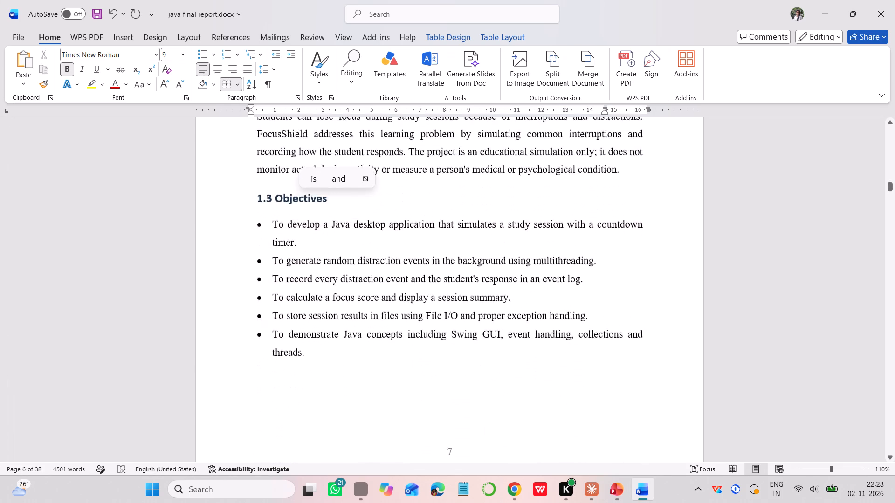
scroll(290, 195, up, 5)
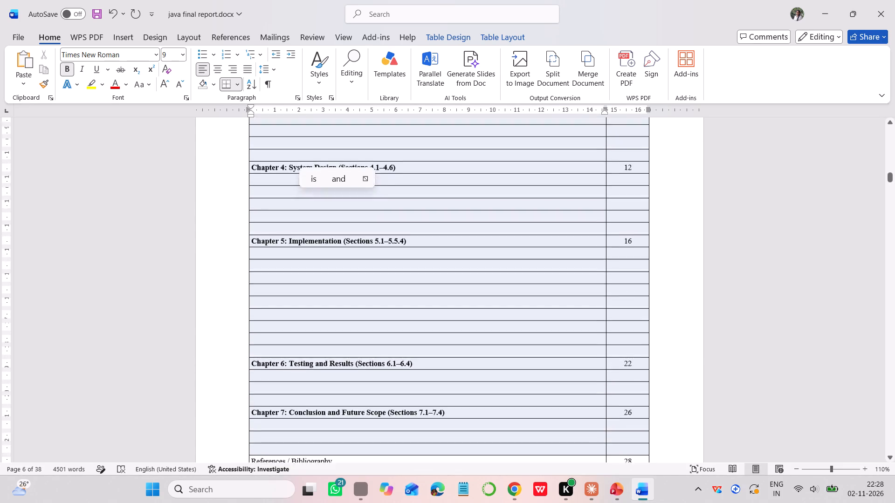
scroll(290, 195, up, 1)
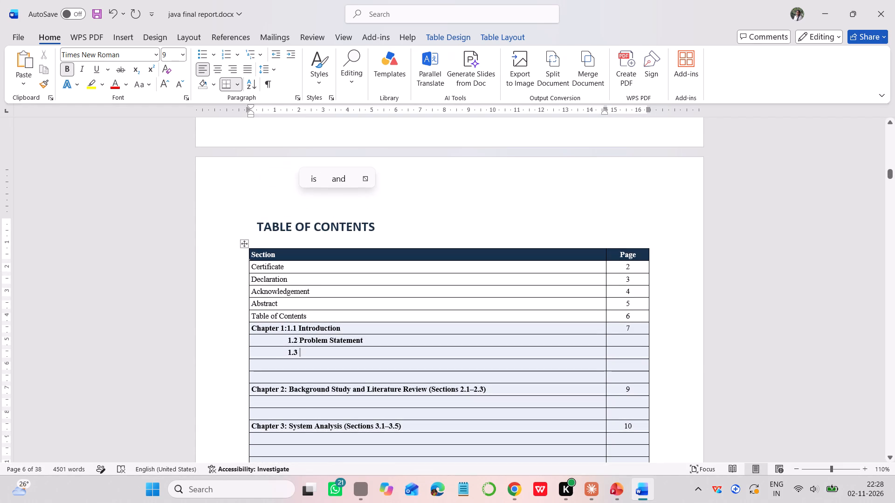
text(Ob)
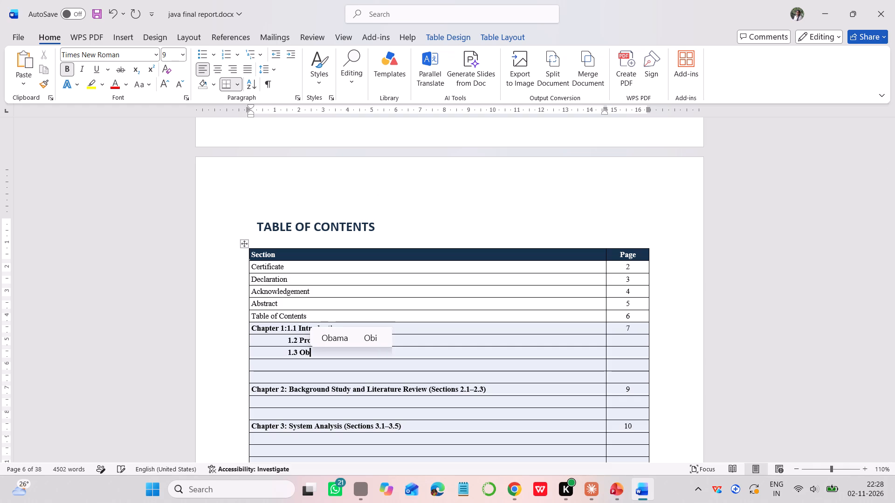
text(jectives)
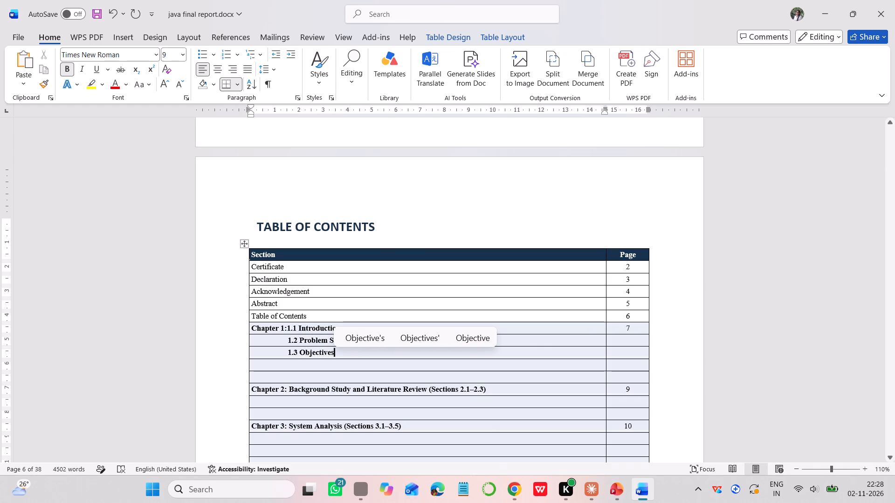
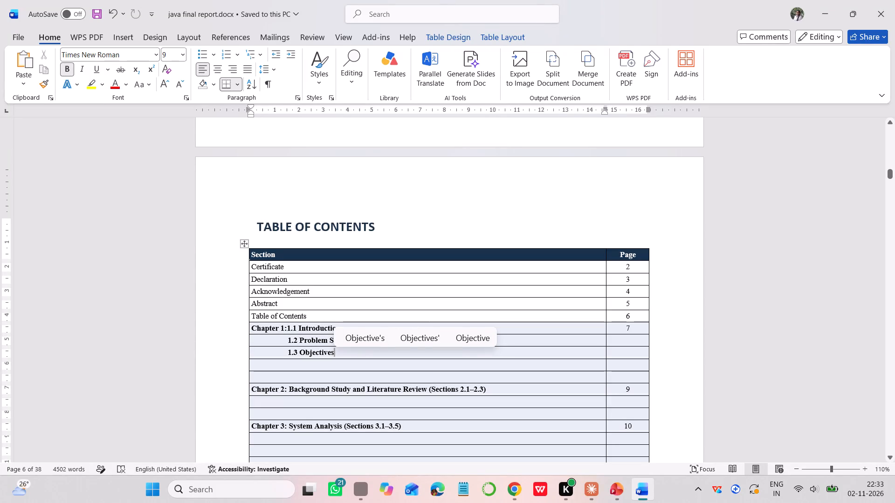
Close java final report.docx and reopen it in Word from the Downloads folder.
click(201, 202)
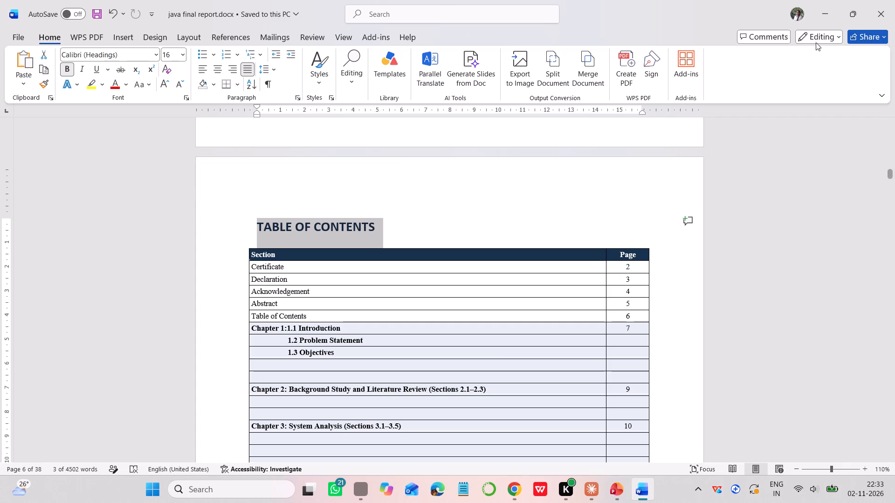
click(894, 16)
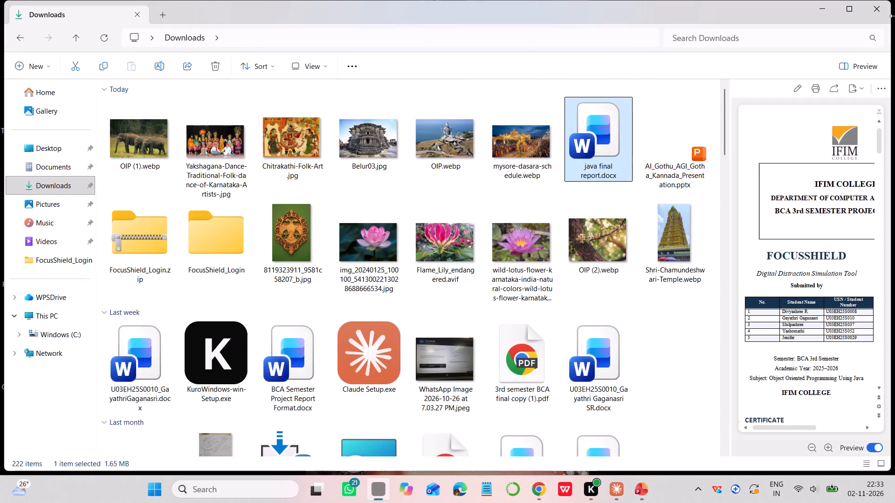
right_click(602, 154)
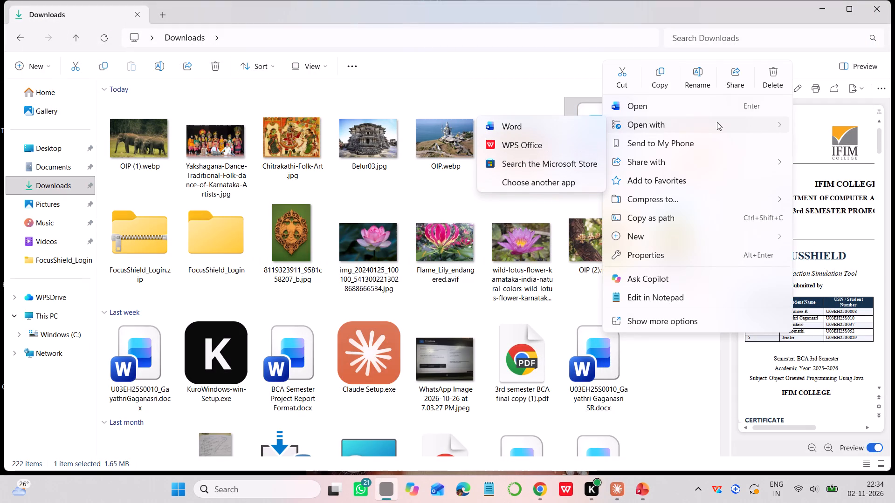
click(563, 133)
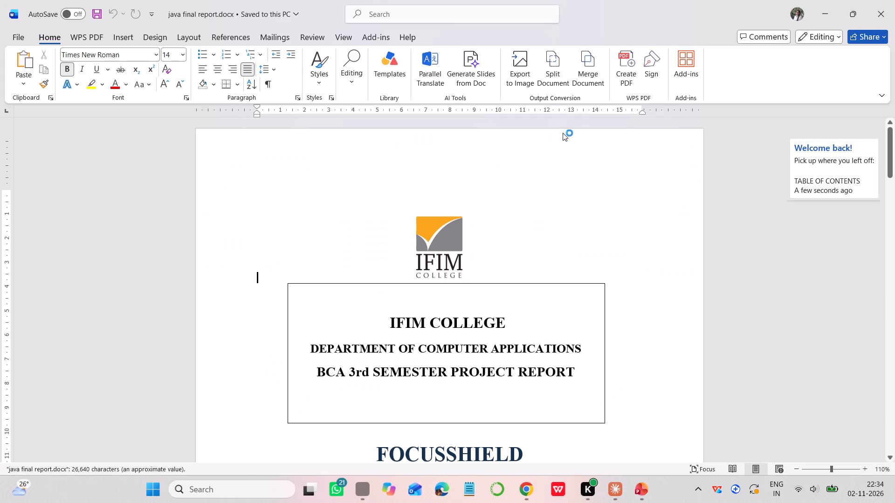
Return to the Table of Contents in the reopened report and examine its chapter entries and empty section rows.
scroll(563, 211, down, 9)
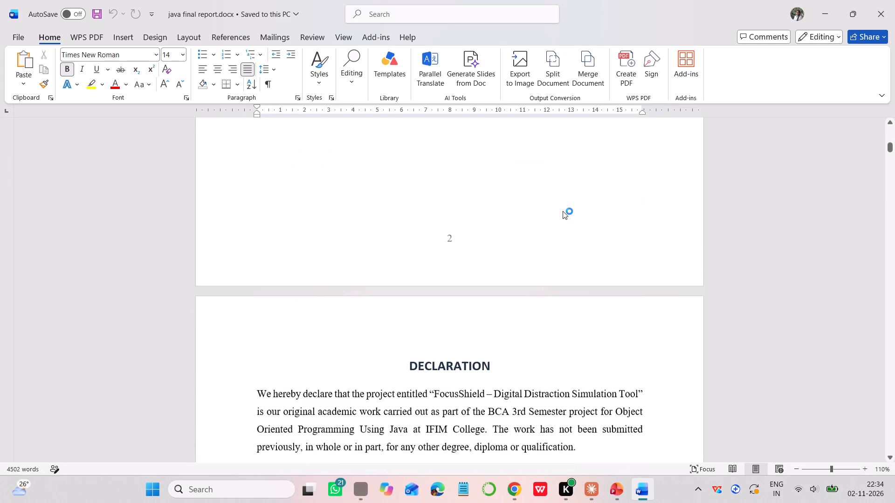
scroll(563, 211, down, 8)
scroll(563, 211, up, 3)
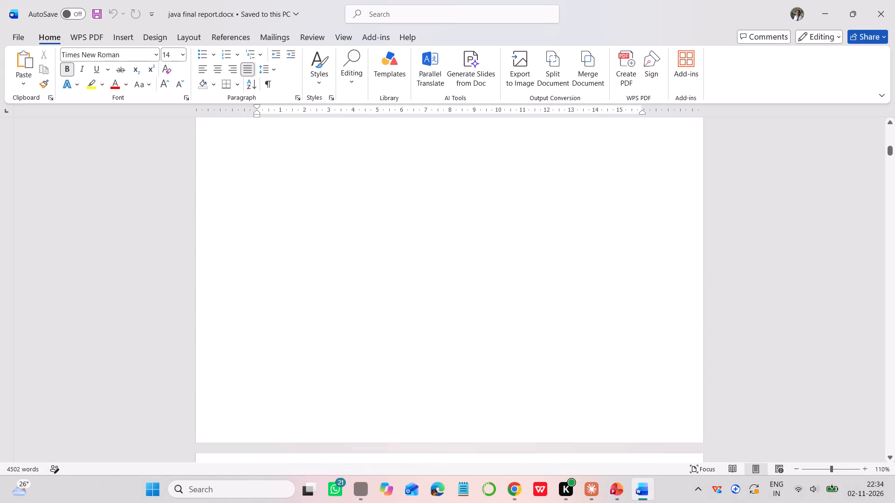
scroll(563, 211, down, 1)
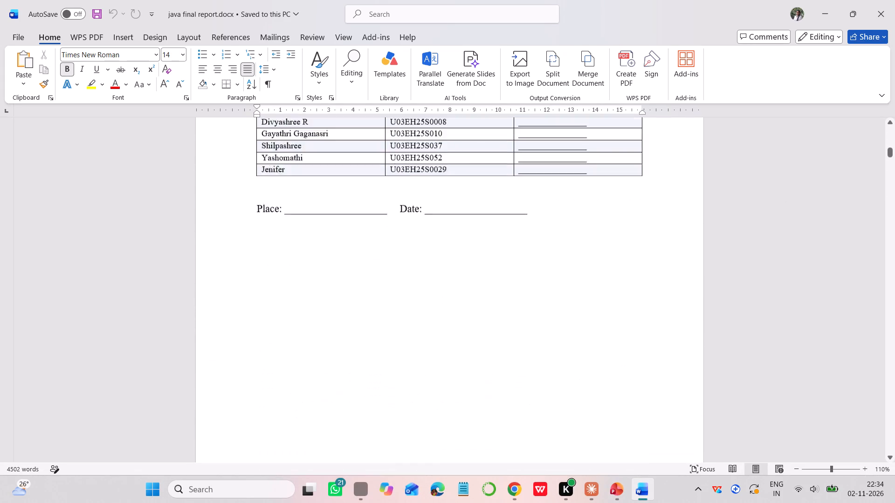
scroll(563, 211, down, 6)
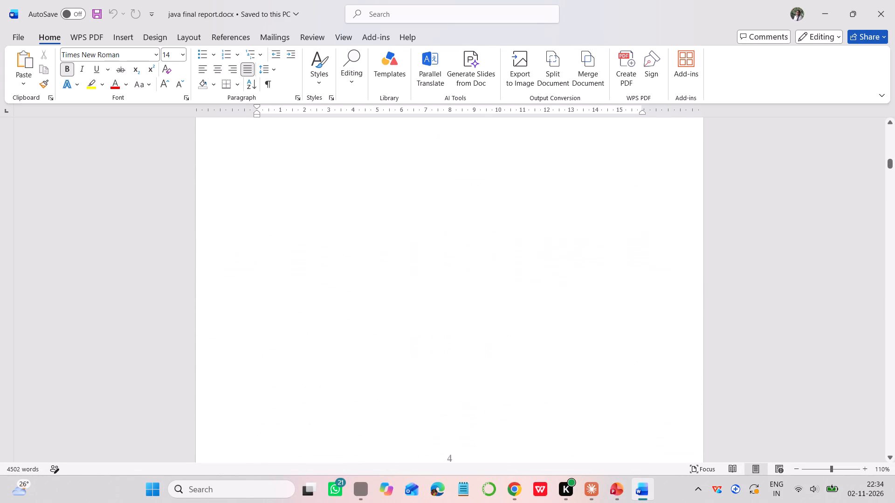
scroll(563, 211, down, 2)
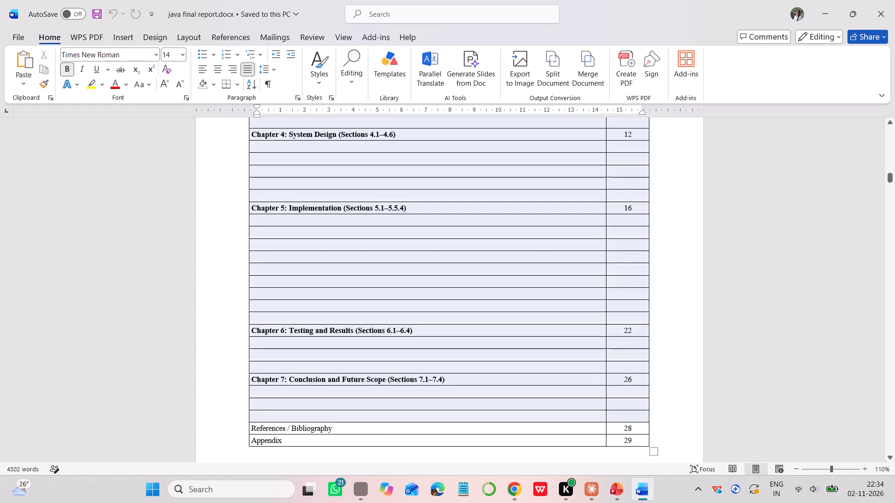
click(677, 259)
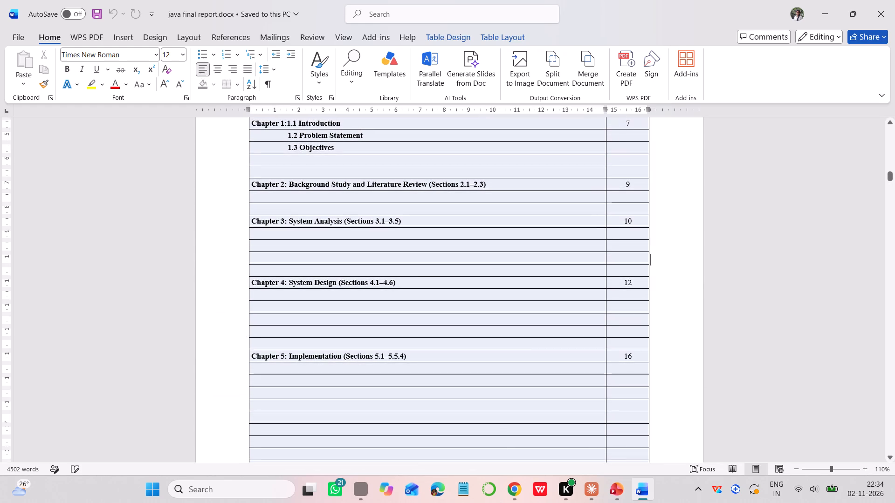
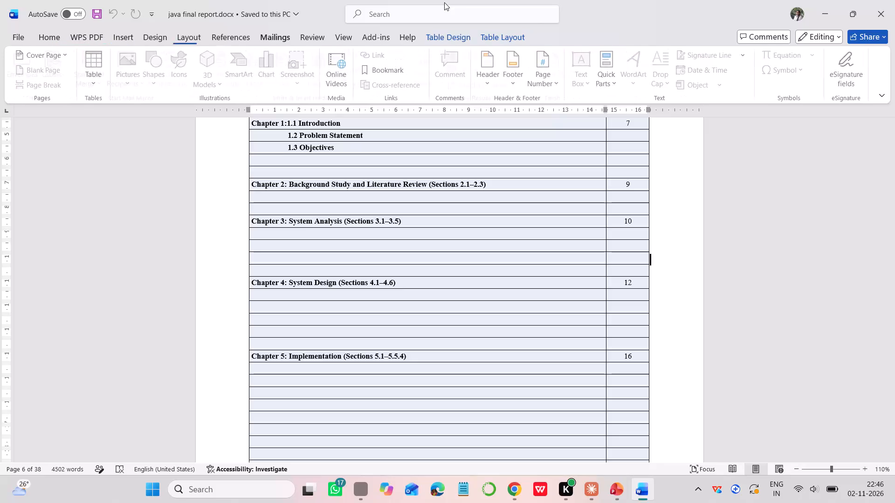
Examine the numbered section headings of Chapters 1 and 2 in the report body for the remaining contents entries.
scroll(439, 227, down, 3)
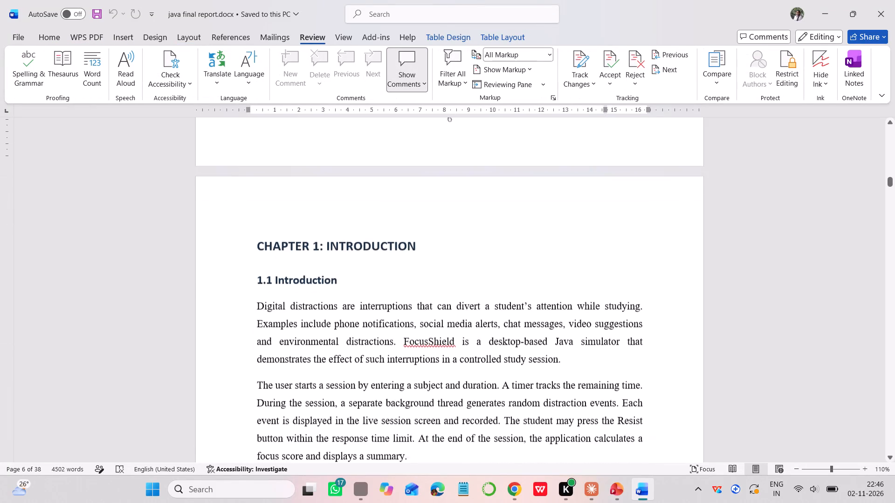
scroll(439, 227, down, 6)
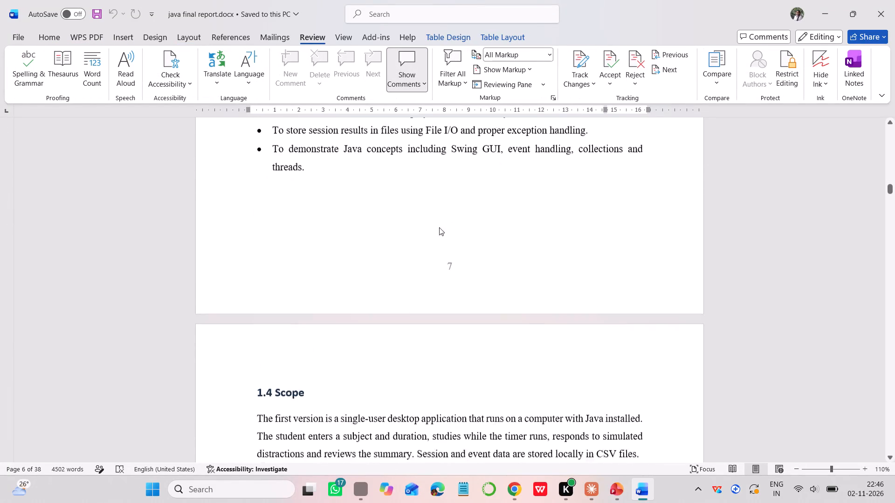
scroll(439, 227, down, 5)
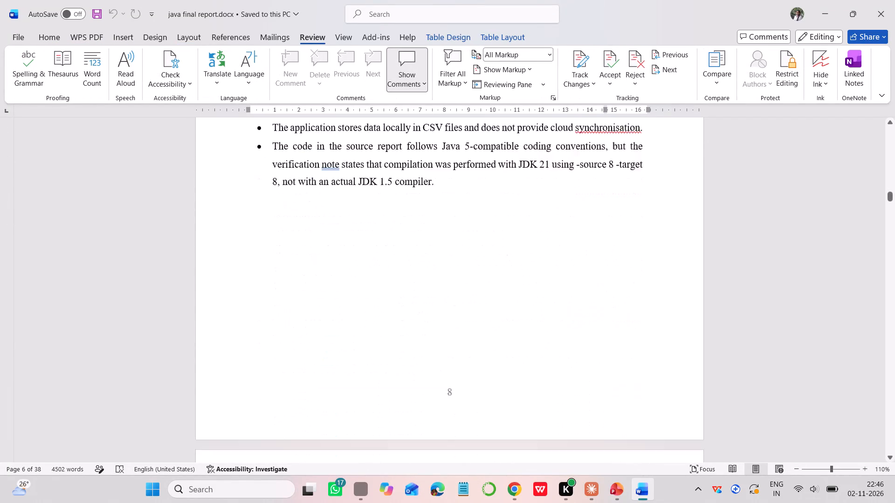
scroll(439, 227, down, 3)
scroll(439, 227, up, 1)
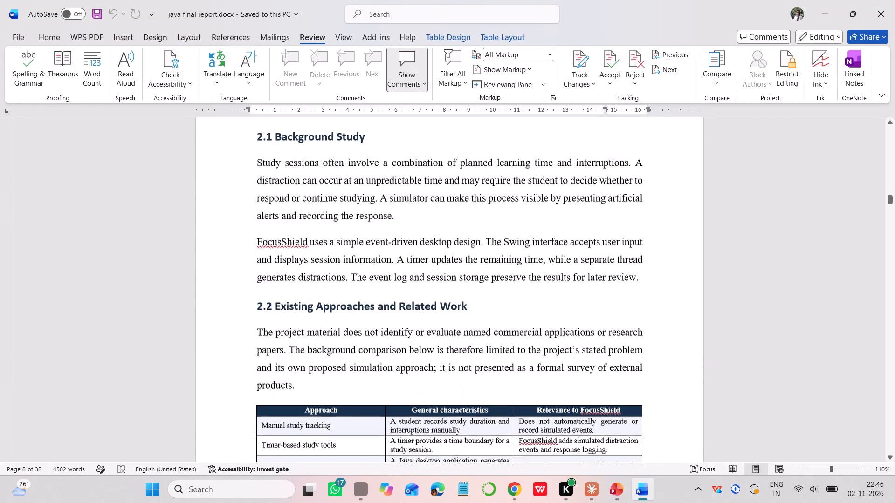
scroll(439, 227, up, 6)
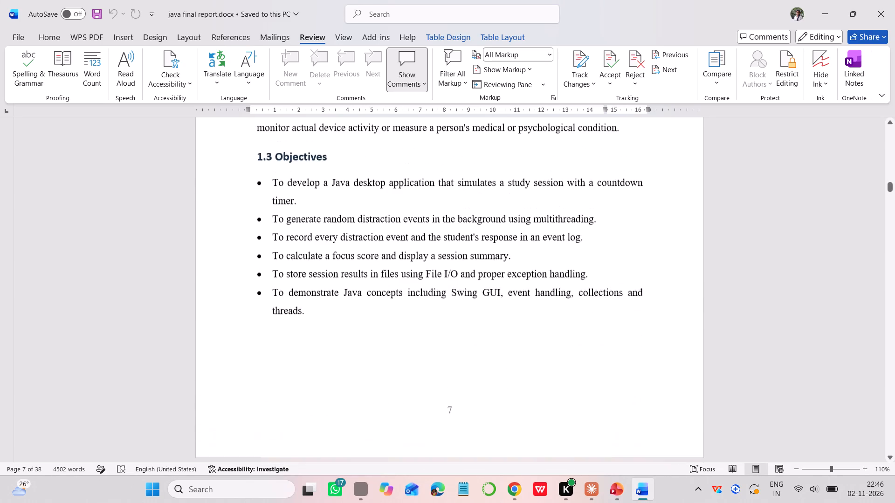
scroll(439, 227, up, 1)
scroll(439, 227, down, 3)
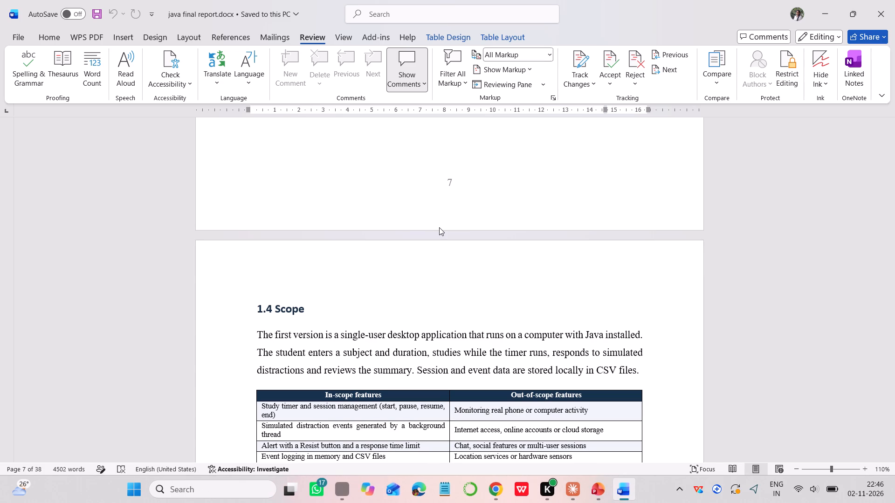
scroll(439, 227, down, 3)
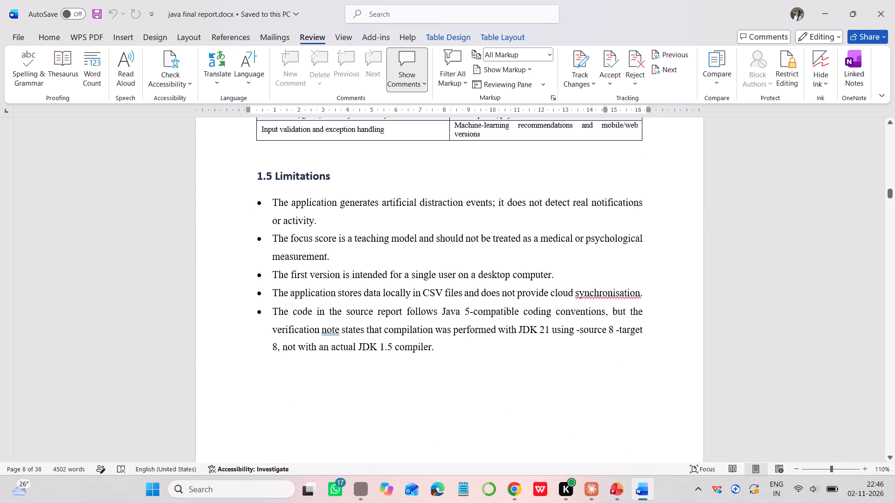
scroll(457, 302, down, 3)
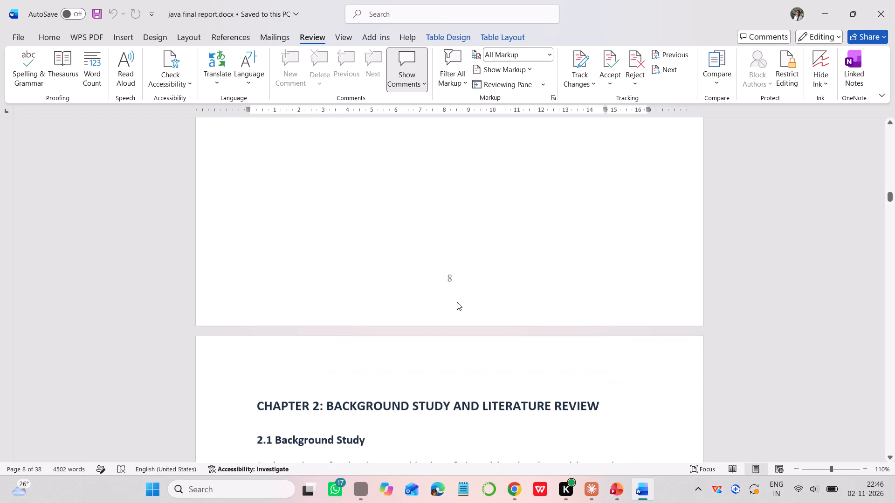
scroll(457, 302, down, 1)
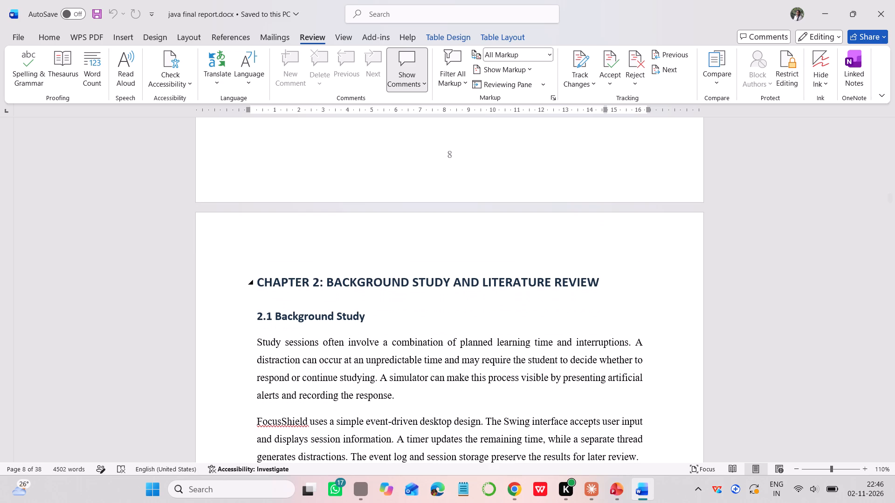
scroll(457, 302, down, 1)
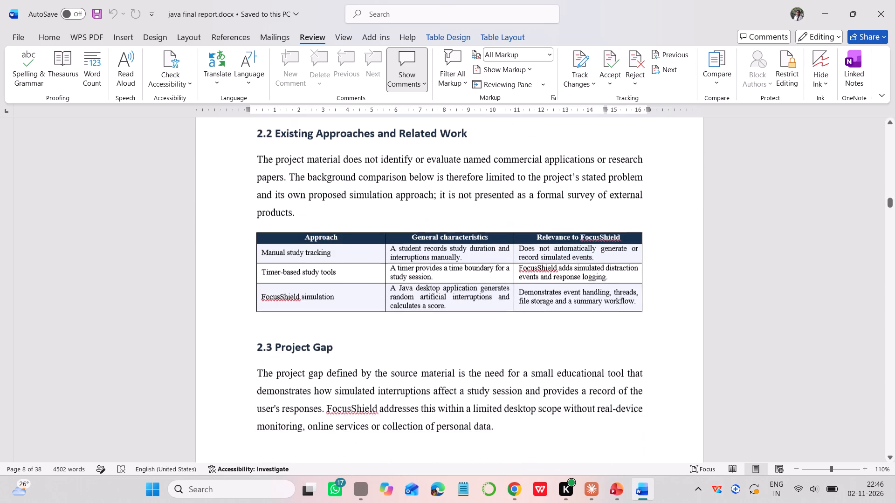
scroll(457, 302, down, 2)
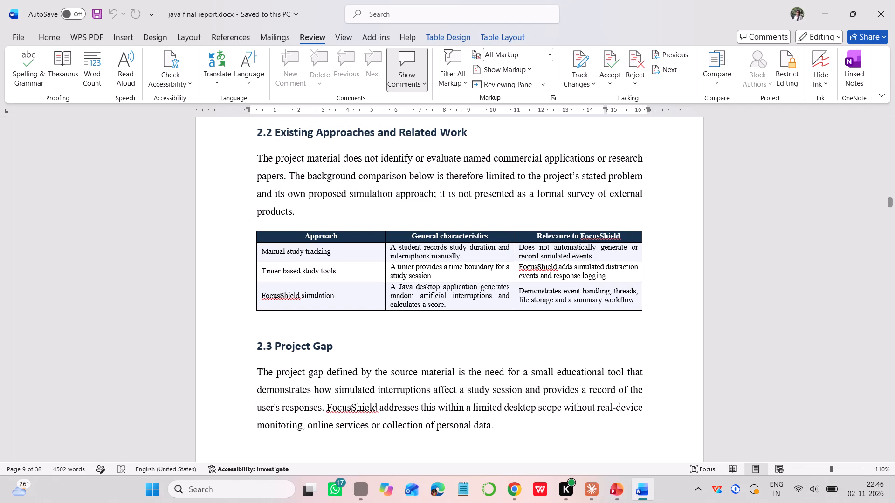
scroll(457, 302, up, 5)
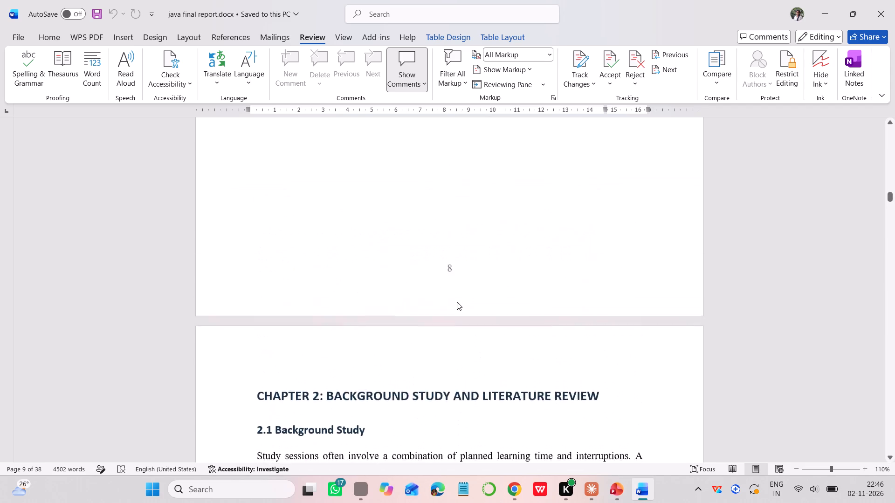
scroll(457, 302, up, 5)
scroll(457, 302, down, 1)
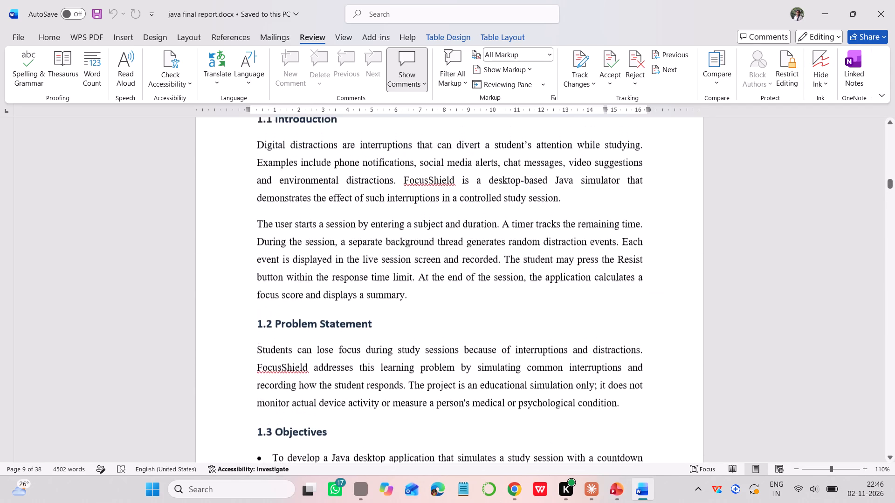
scroll(457, 302, down, 2)
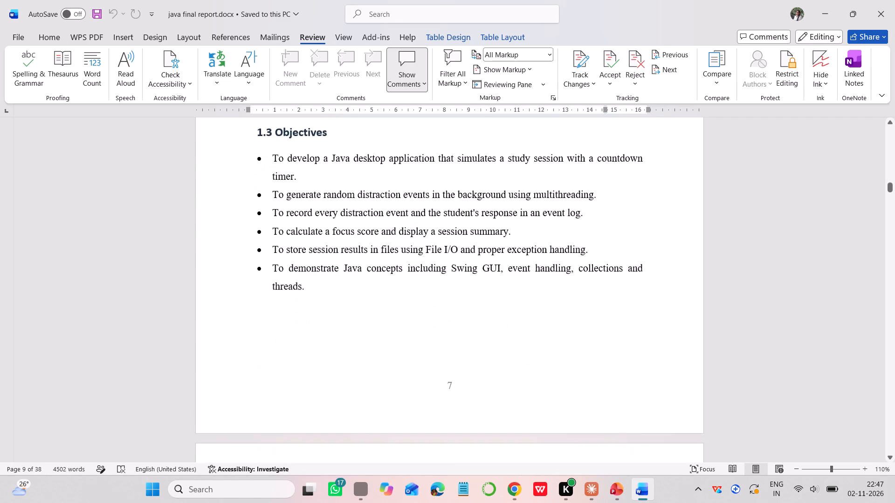
scroll(457, 302, down, 1)
Enter "1.4 Scope" in the empty Table of Contents row below 1.3 Objectives, indented to line up with the entries above.
scroll(457, 302, up, 8)
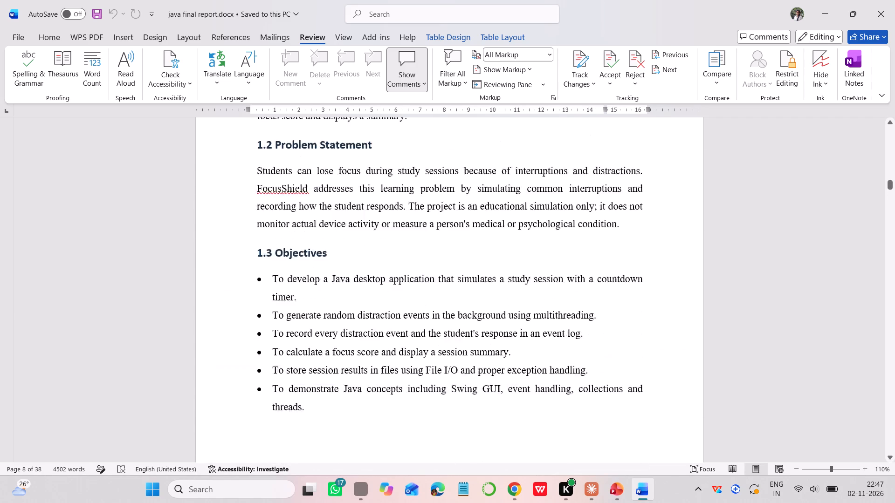
scroll(457, 302, up, 4)
scroll(457, 302, down, 1)
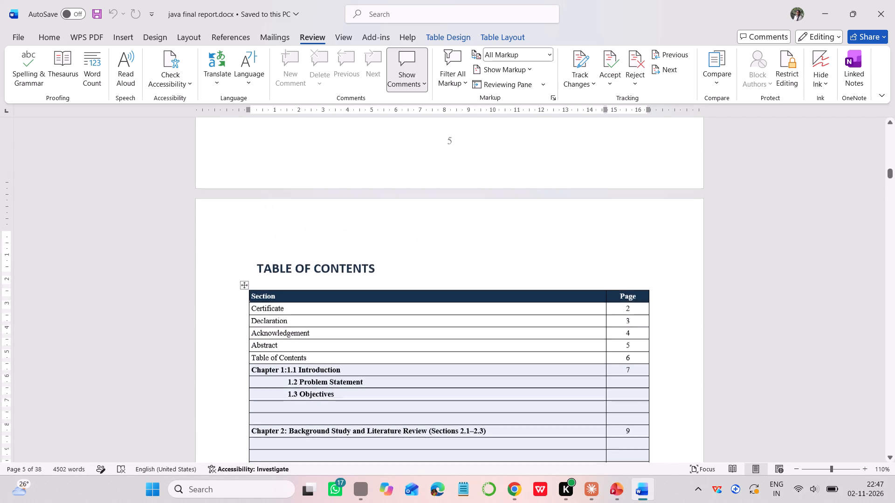
scroll(457, 302, down, 1)
click(288, 327)
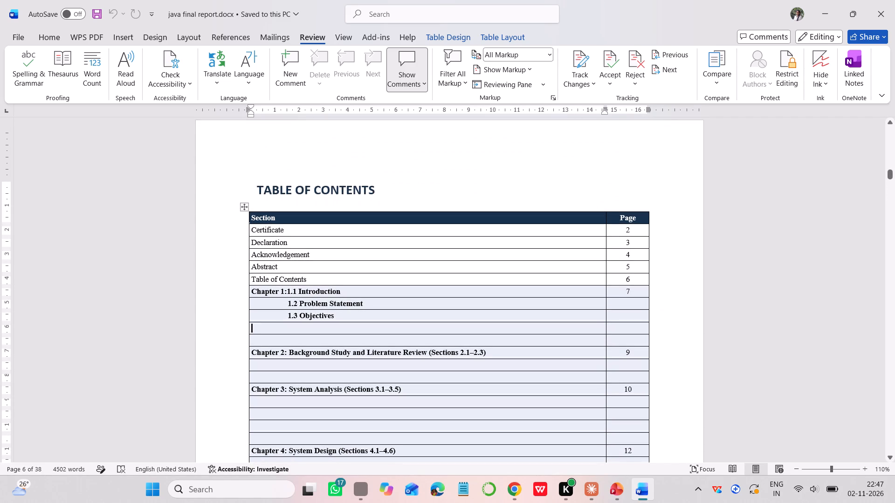
click(288, 327)
key(space)
key(space)
key(space)
key(space)
key(space)
key(space)
key(space)
key(space)
key(space)
key(space)
key(space)
key(space)
key(space)
key(space)
key(space)
key(space)
key(space)
key(space)
key(space)
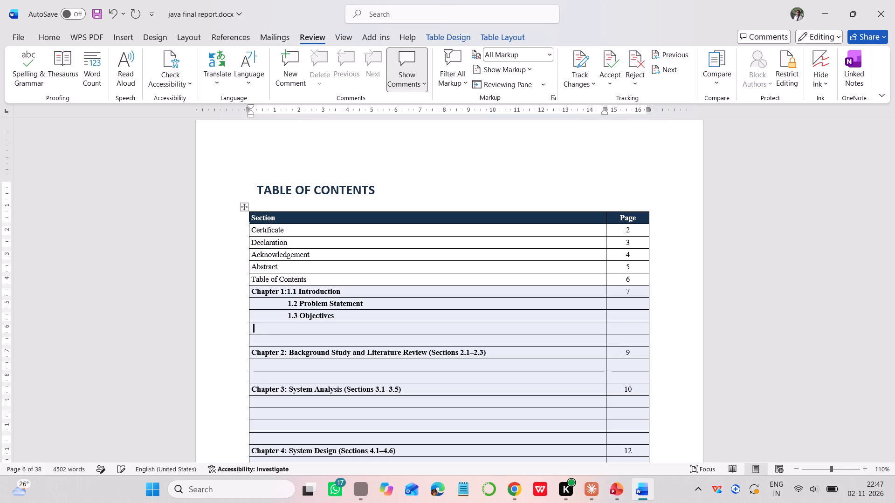
key(space)
key(space)
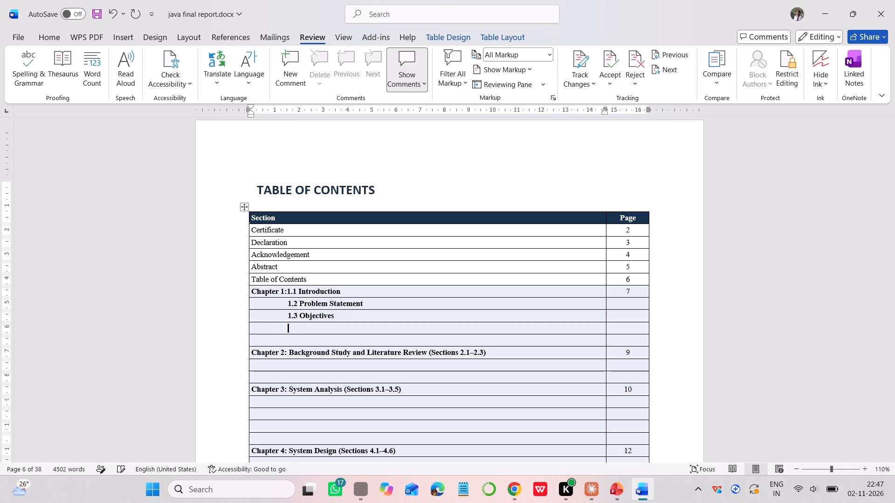
key(space)
key(BackSpace)
text(1.4)
key(space)
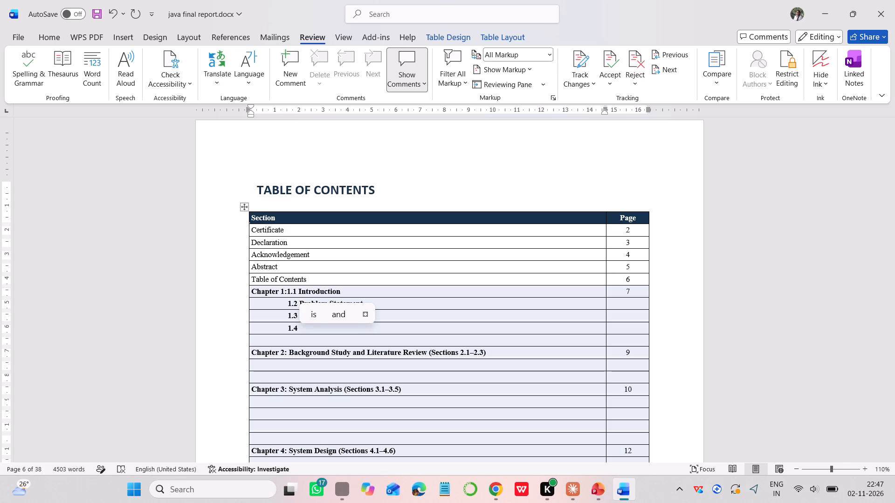
text(Scope)
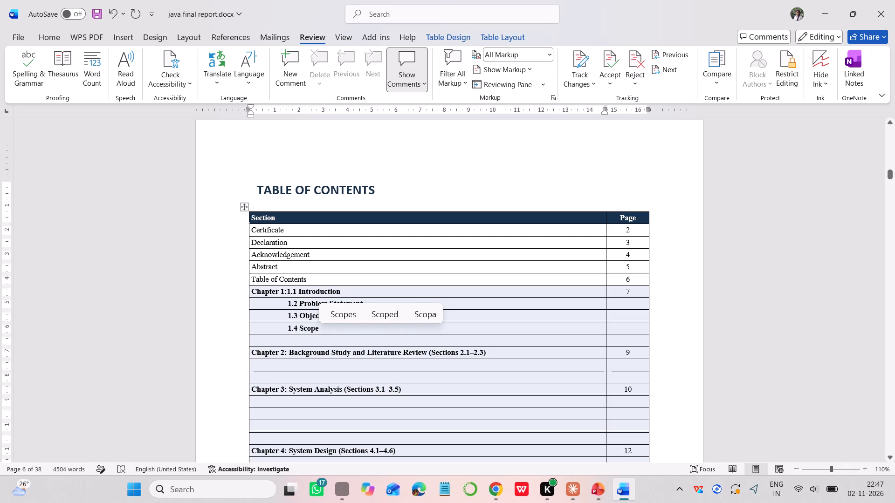
key(Return)
key(BackSpace)
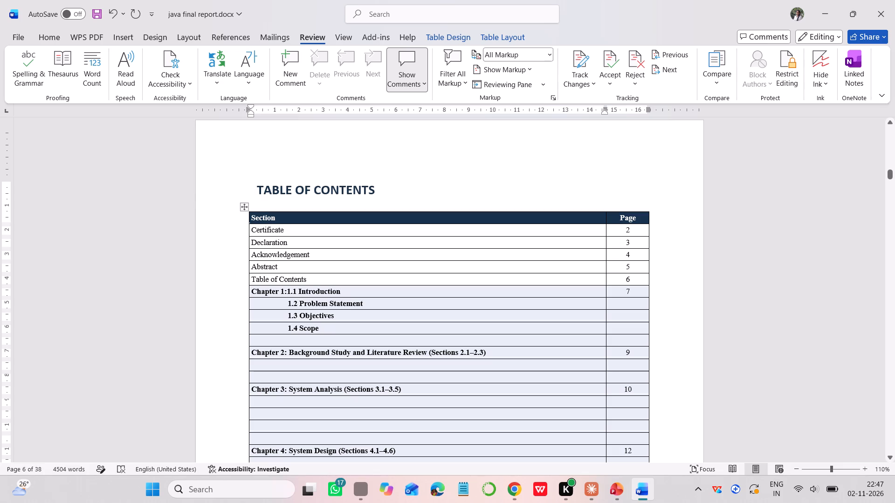
Enter "1.5 Limitations" in the empty row below 1.4 Scope, indented to line up with the other Chapter 1 sections.
click(270, 340)
key(space)
key(space)
key(space)
key(space)
key(space)
key(space)
key(space)
key(space)
key(space)
key(space)
key(space)
key(space)
key(space)
key(space)
key(space)
key(space)
key(space)
key(space)
key(space)
key(space)
key(BackSpace)
key(BackSpace)
key(BackSpace)
key(BackSpace)
text(1.5)
key(space)
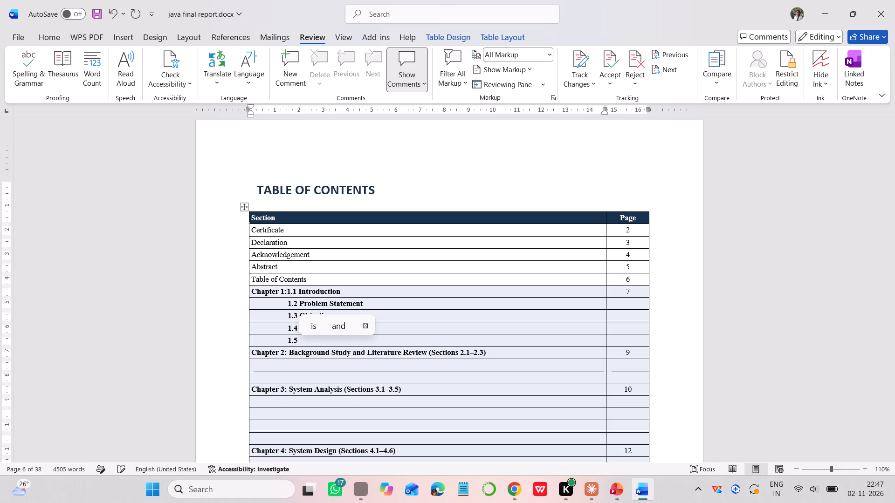
text(Limitations)
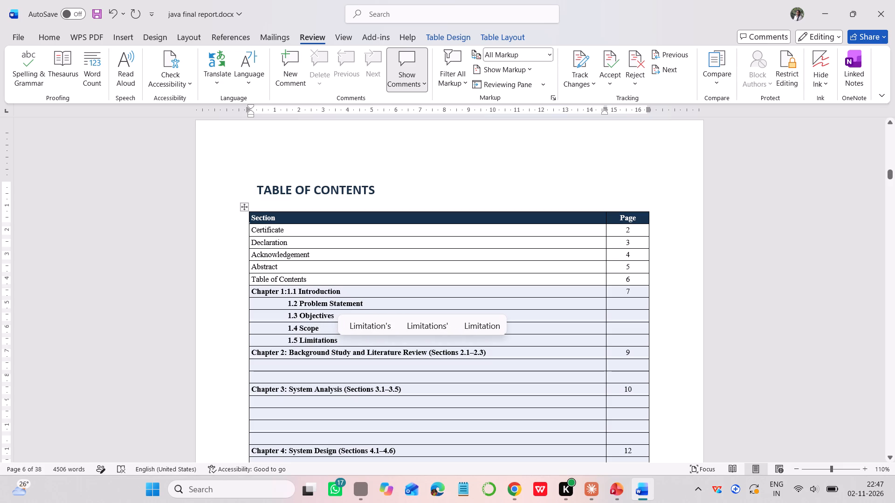
Change the Chapter 2 row of the Table of Contents to read "Chapter 2: 2.1 Background Study".
click(289, 352)
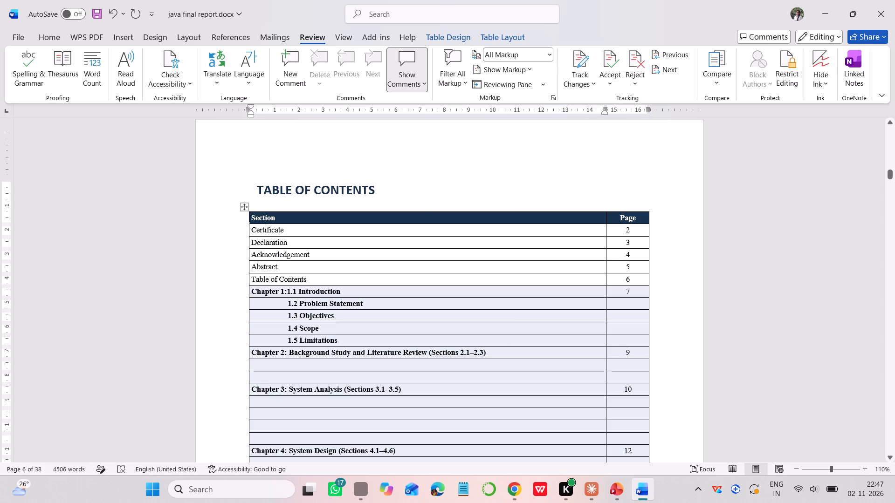
text(2.1)
key(space)
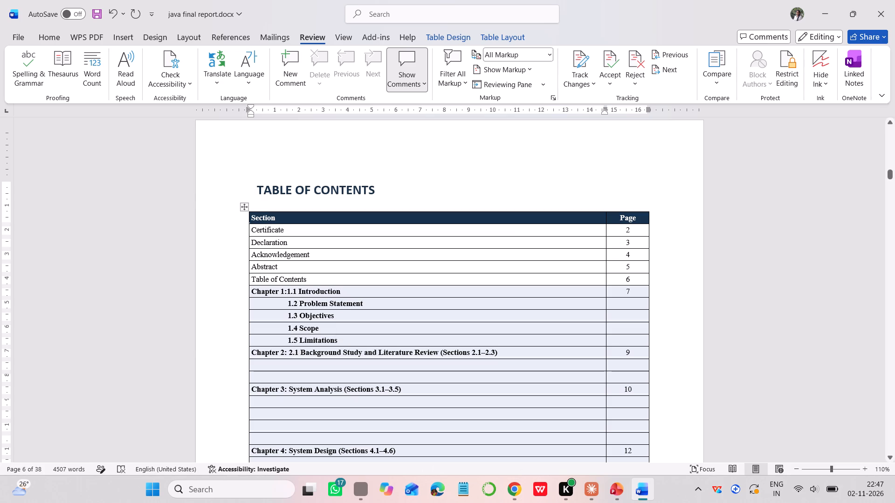
drag(364, 354, 496, 354)
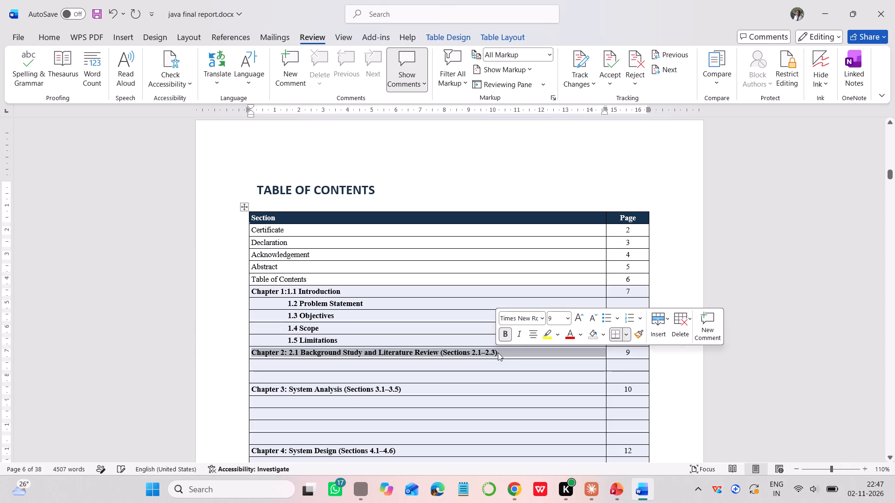
click(499, 353)
key(BackSpace)
key(BackSpace)
key(BackSpace)
key(BackSpace)
key(BackSpace)
key(BackSpace)
key(BackSpace)
key(BackSpace)
key(BackSpace)
key(BackSpace)
key(BackSpace)
key(BackSpace)
key(BackSpace)
key(BackSpace)
key(BackSpace)
key(BackSpace)
key(BackSpace)
key(BackSpace)
key(BackSpace)
key(BackSpace)
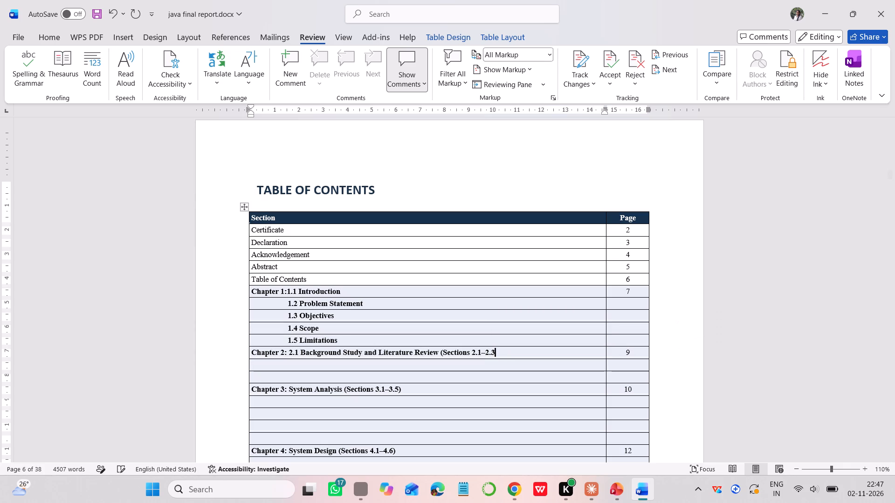
key(BackSpace)
key(BackSpace)
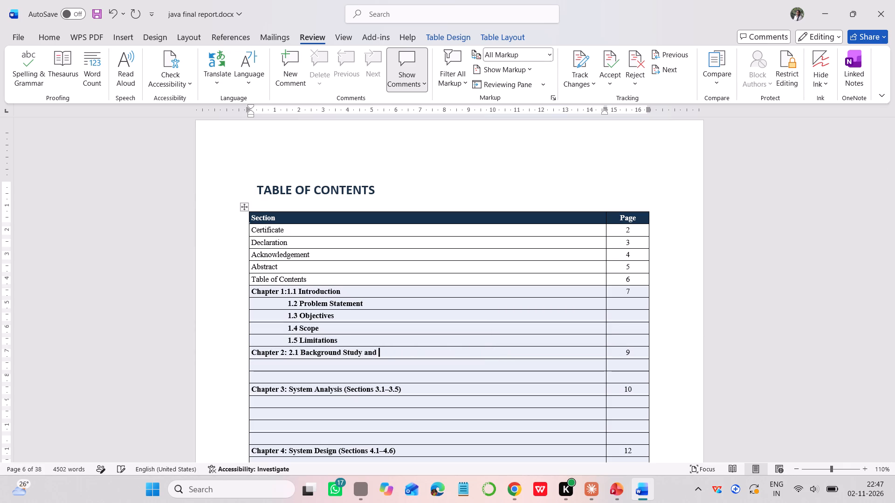
key(BackSpace)
key(BackSpace)
key(BackSpace)
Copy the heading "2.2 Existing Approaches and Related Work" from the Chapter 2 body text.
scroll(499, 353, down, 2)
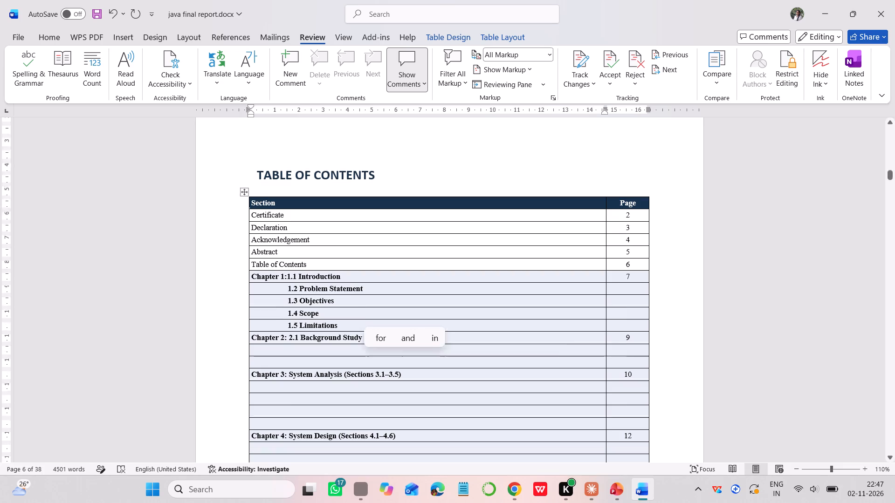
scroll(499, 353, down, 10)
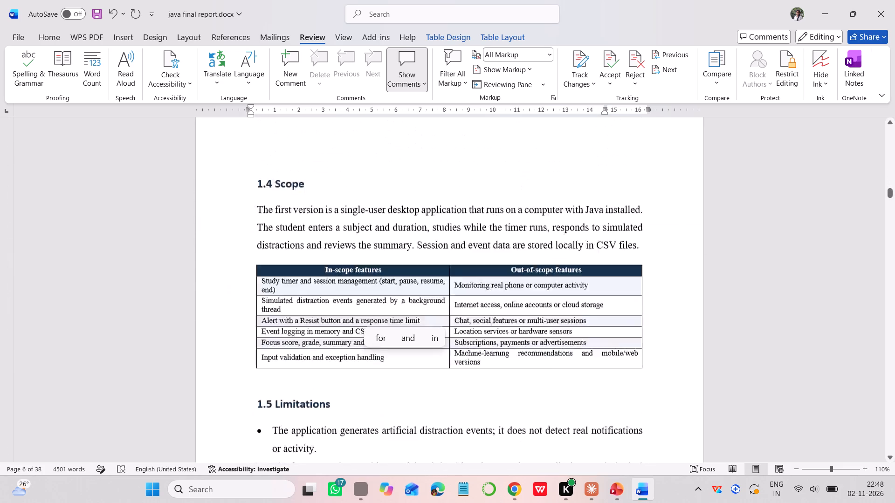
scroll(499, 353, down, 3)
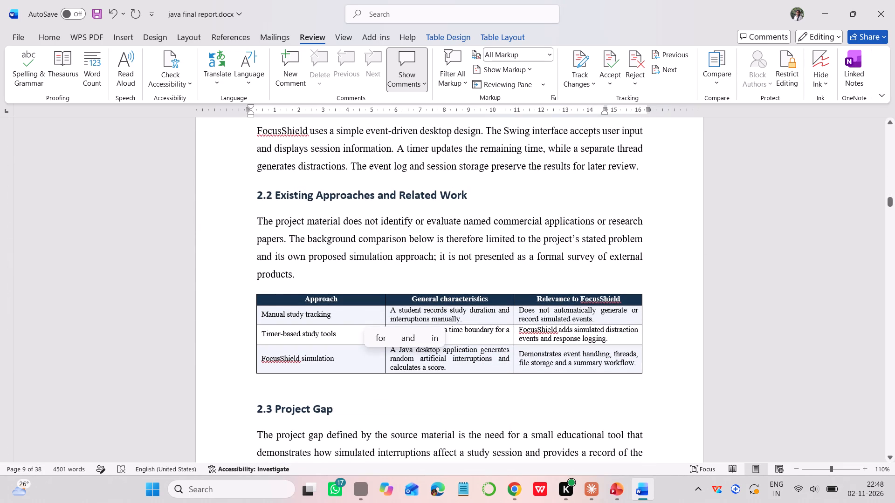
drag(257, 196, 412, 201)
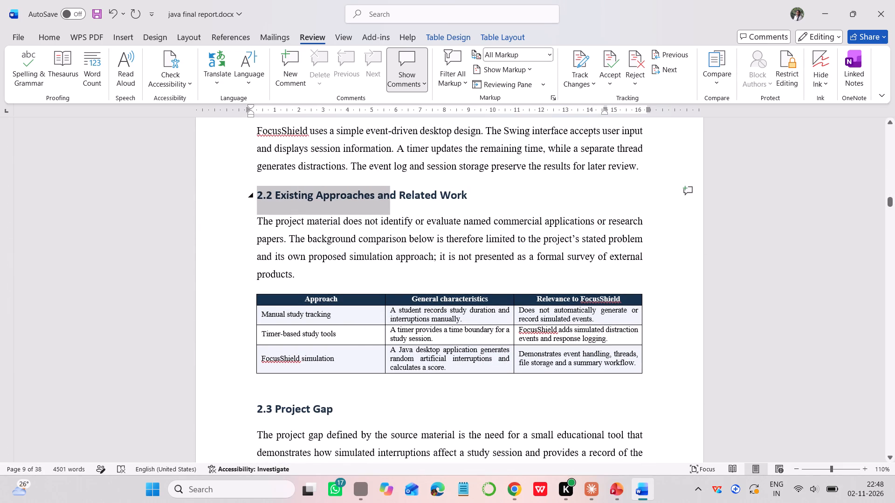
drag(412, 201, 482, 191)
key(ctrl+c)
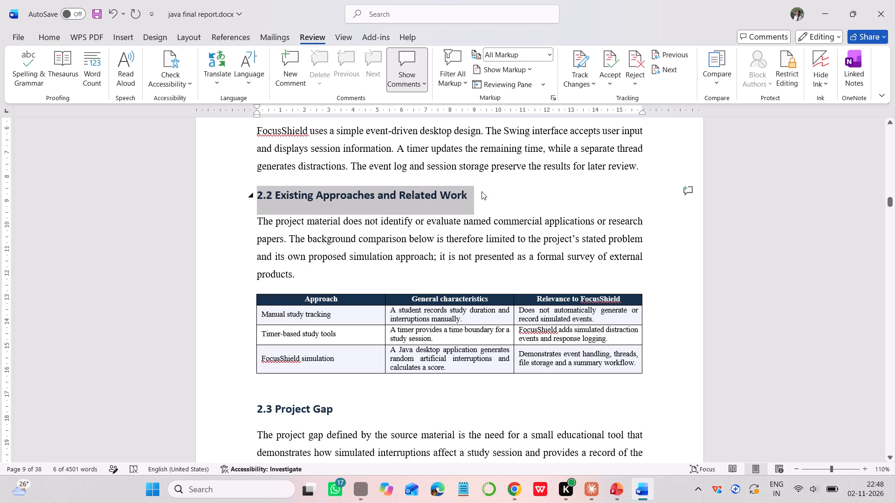
Indent the empty Table of Contents row below "Chapter 2: 2.1 Background Study" with spaces to line up with the section number above.
scroll(482, 191, up, 9)
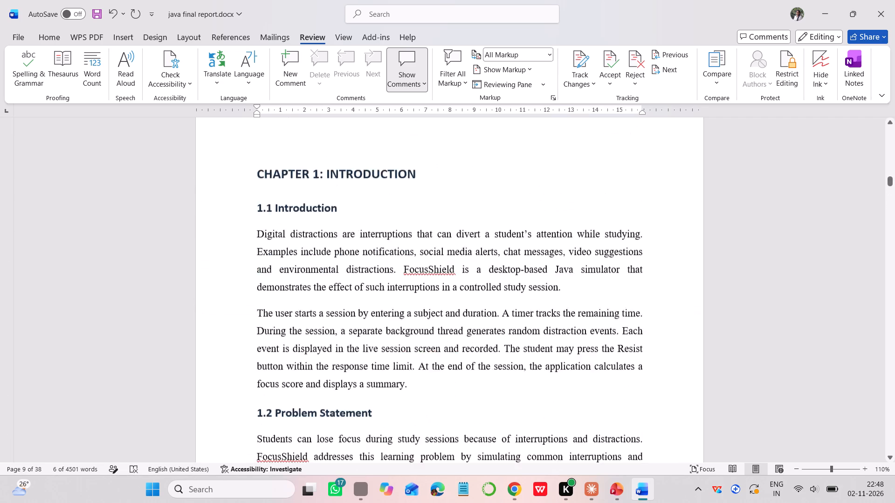
scroll(482, 191, up, 4)
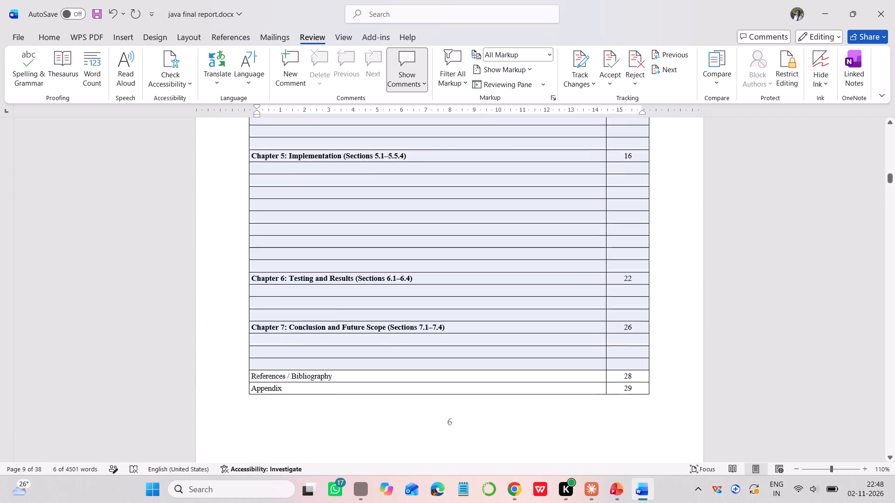
scroll(482, 191, up, 3)
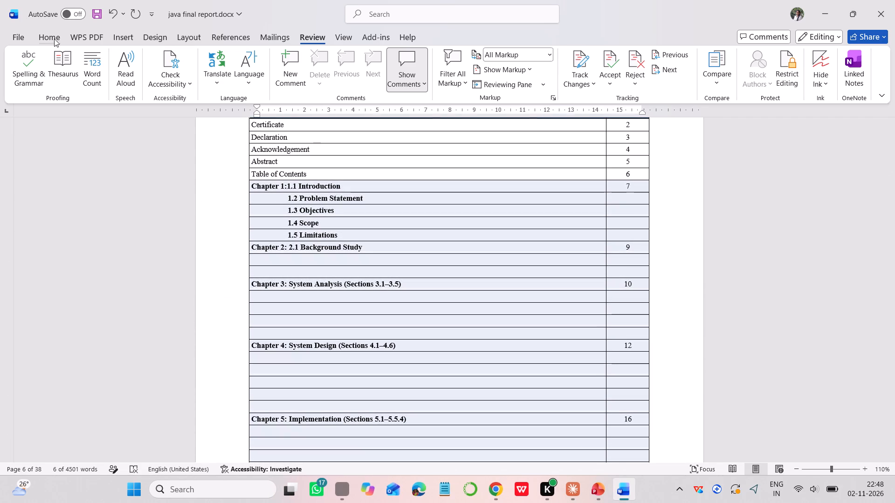
click(50, 36)
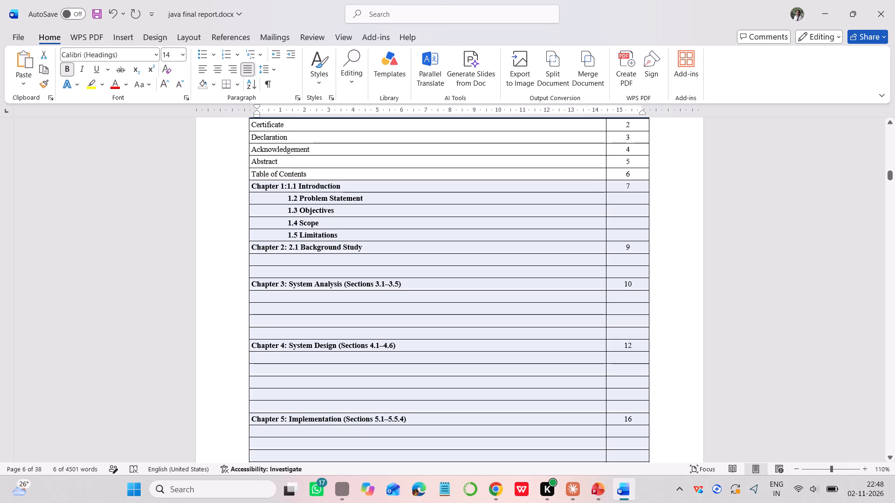
drag(289, 250, 290, 250)
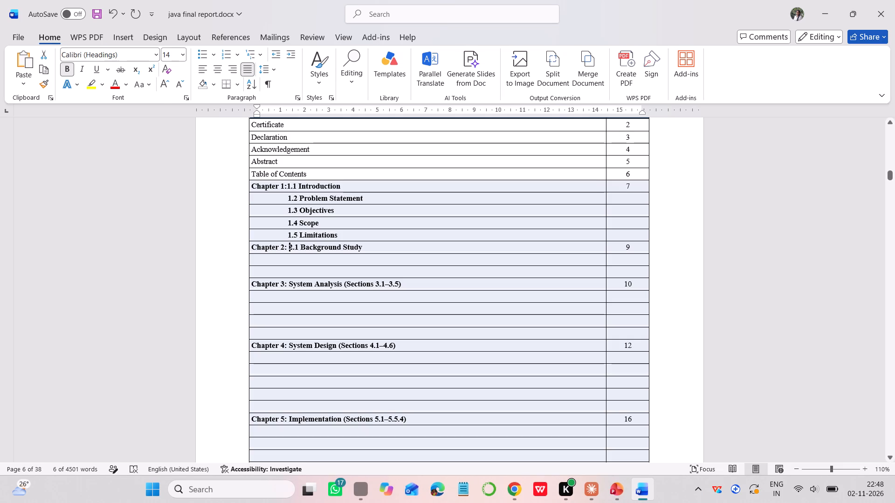
drag(290, 250, 357, 246)
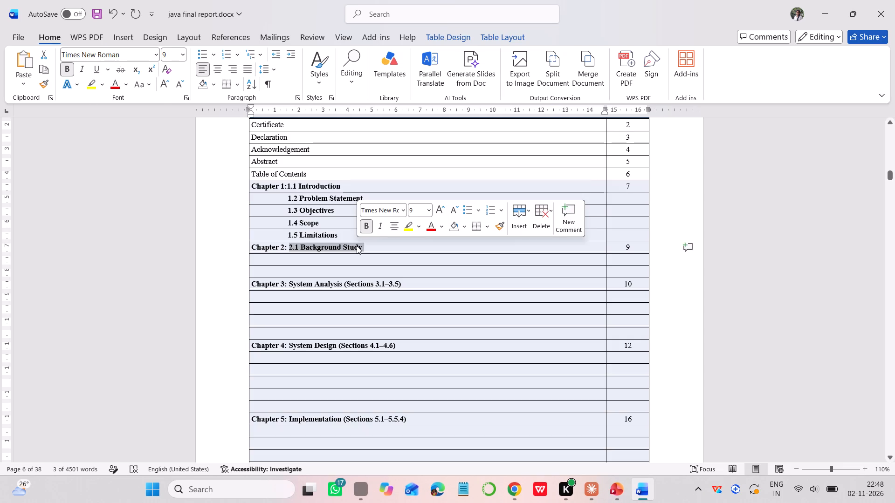
click(290, 260)
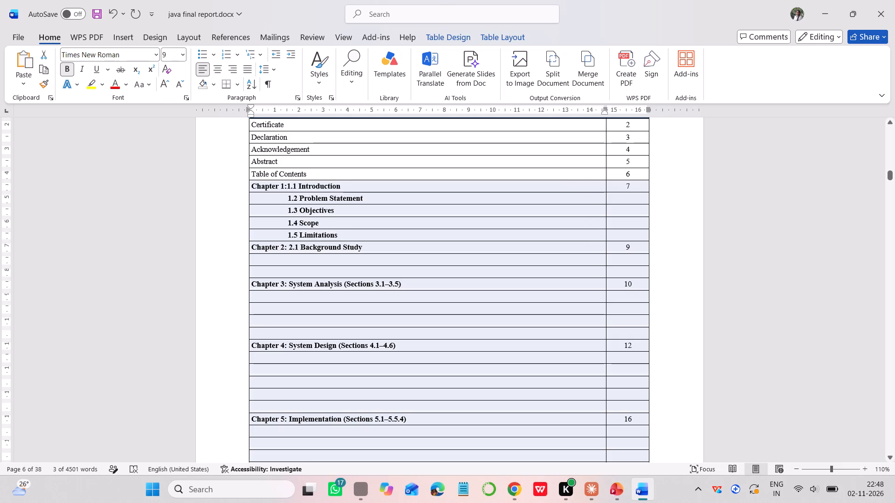
key(space)
key(space)
key(space)
key(space)
key(space)
key(space)
key(space)
key(space)
key(space)
key(space)
key(space)
key(space)
key(space)
key(space)
key(space)
key(space)
key(space)
key(space)
key(space)
key(space)
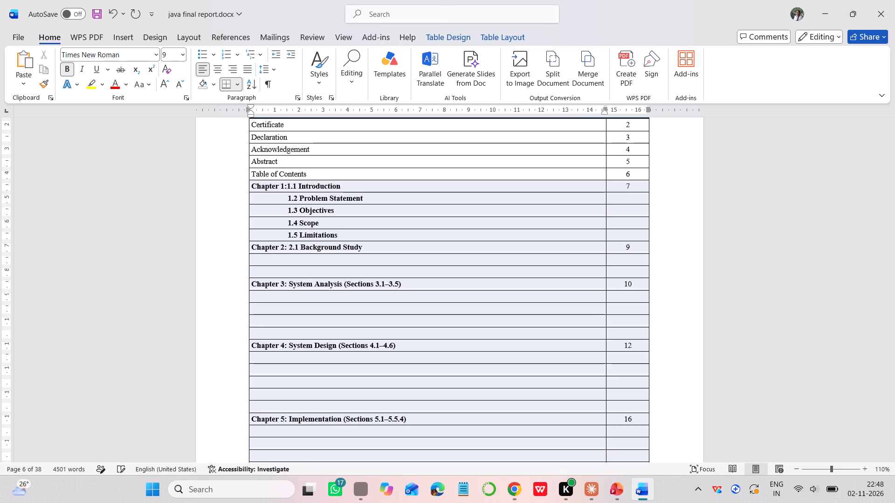
key(BackSpace)
key(BackSpace)
key(BackSpace)
key(space)
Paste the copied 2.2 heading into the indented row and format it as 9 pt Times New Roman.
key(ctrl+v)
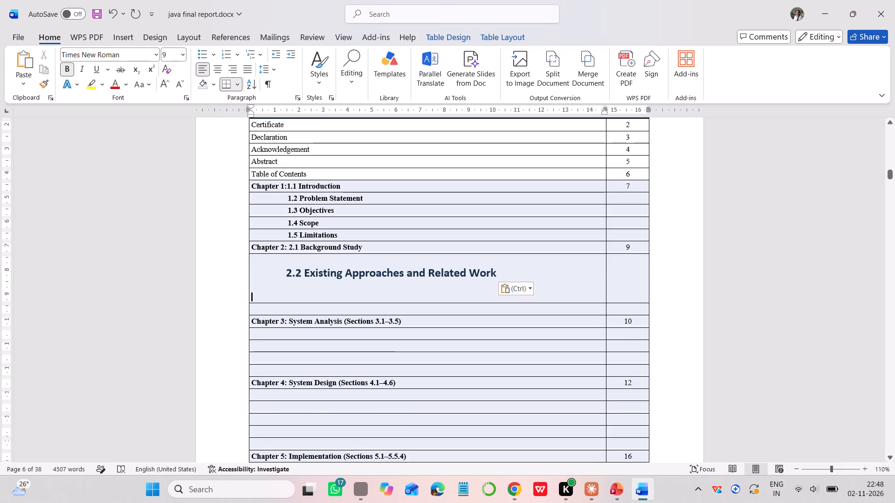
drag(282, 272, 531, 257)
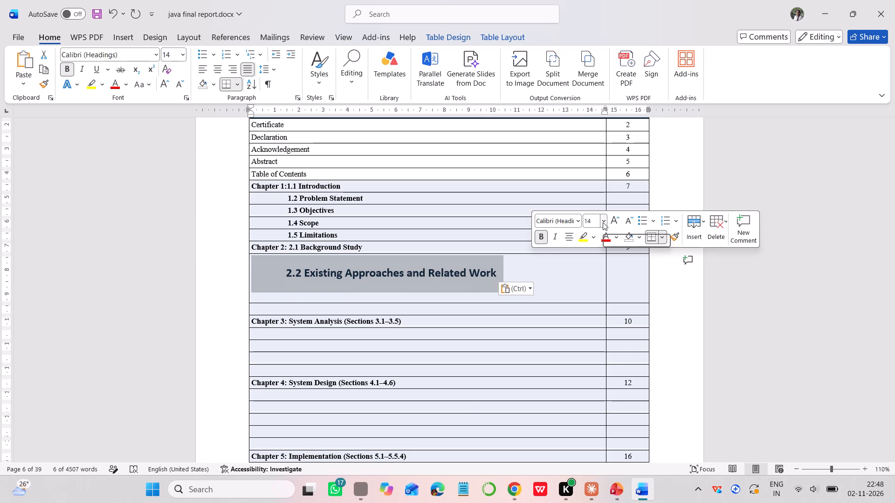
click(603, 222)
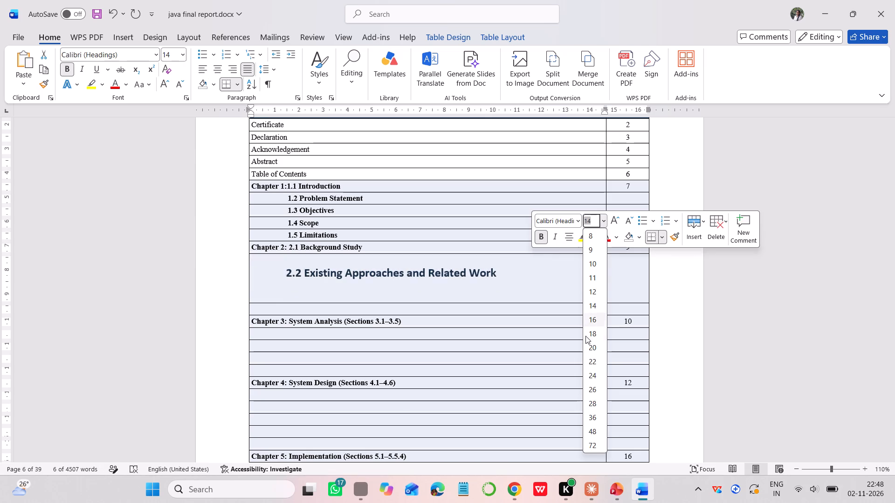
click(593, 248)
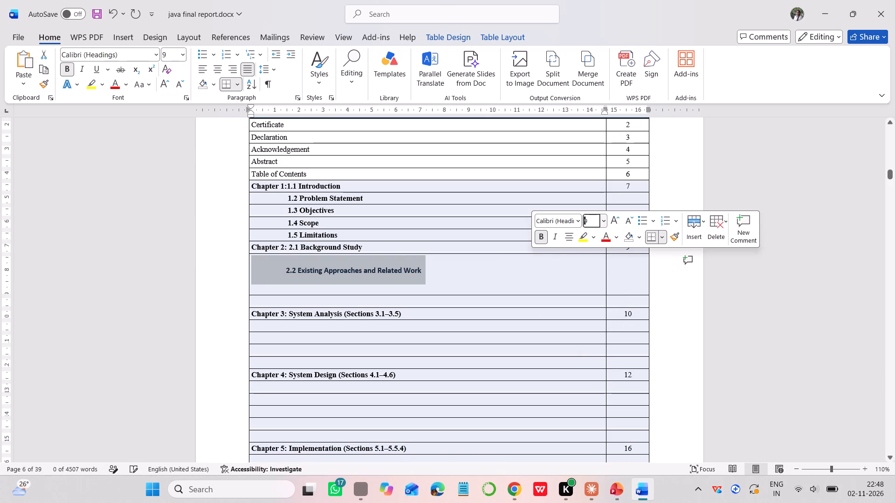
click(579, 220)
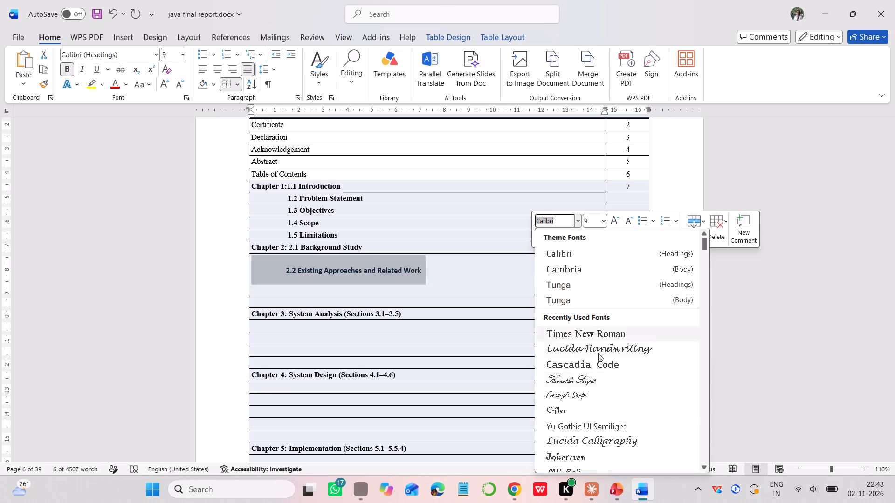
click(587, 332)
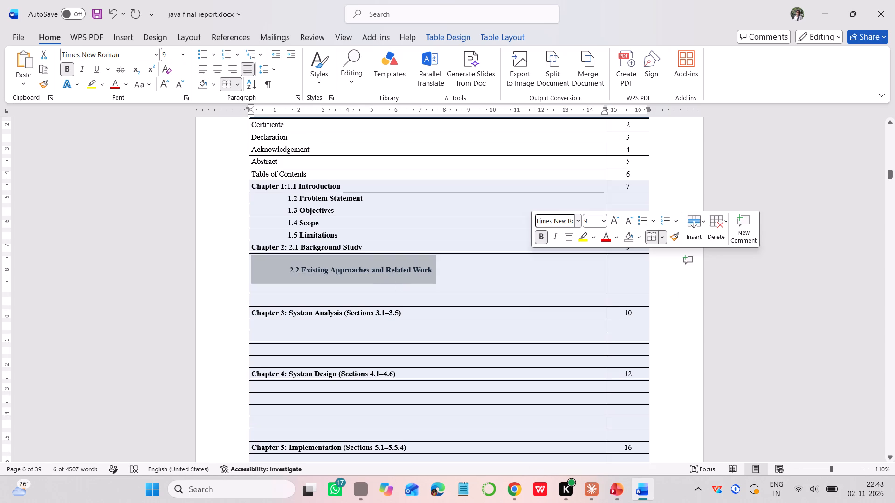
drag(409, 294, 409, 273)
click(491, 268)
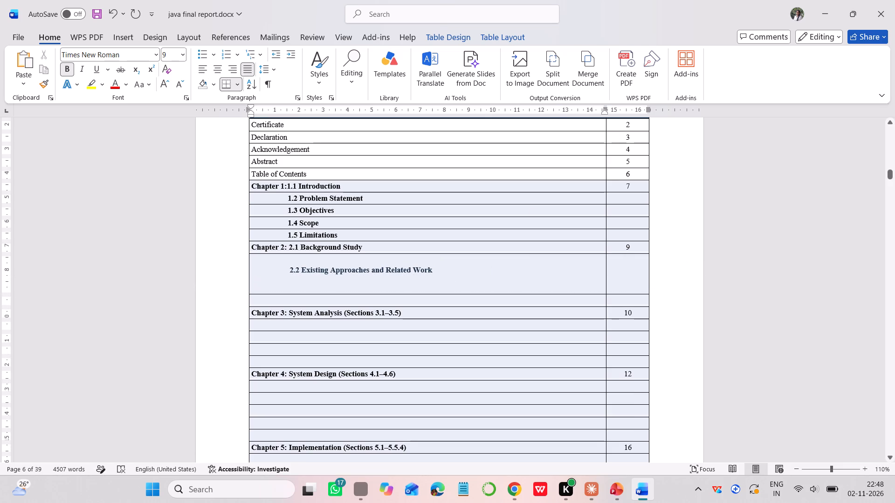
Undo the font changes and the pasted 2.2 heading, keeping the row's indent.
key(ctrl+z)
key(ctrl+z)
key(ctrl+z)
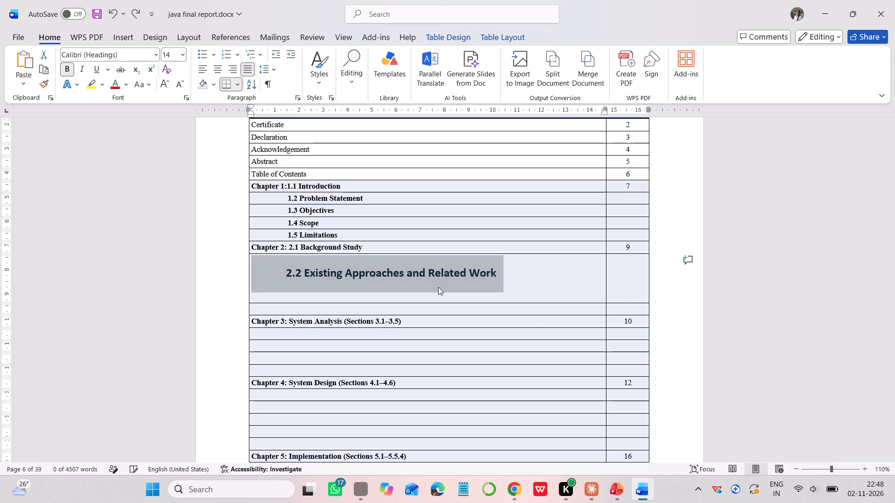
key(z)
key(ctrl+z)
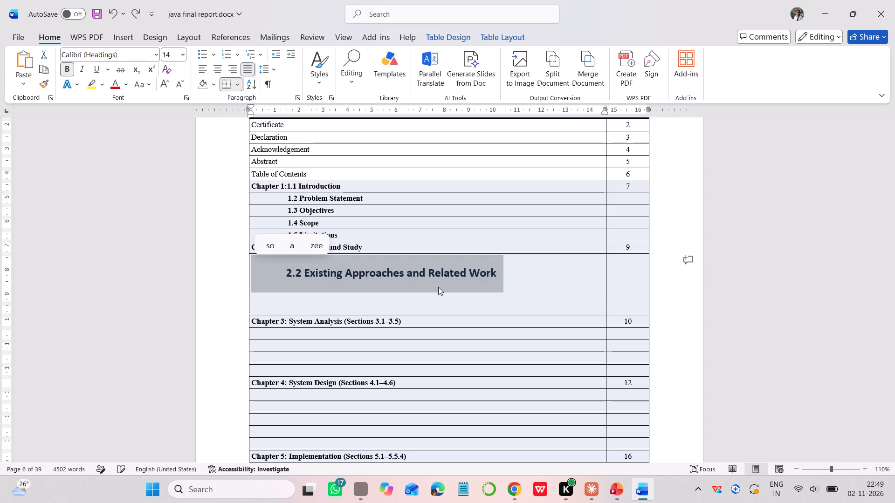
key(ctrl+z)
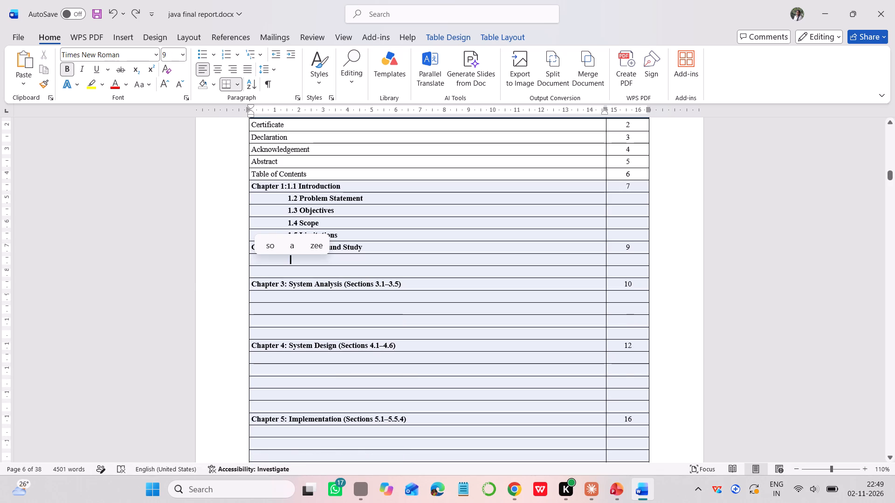
Enter the section number "2.2" in the indented row below the Chapter 2 row.
text(2.)
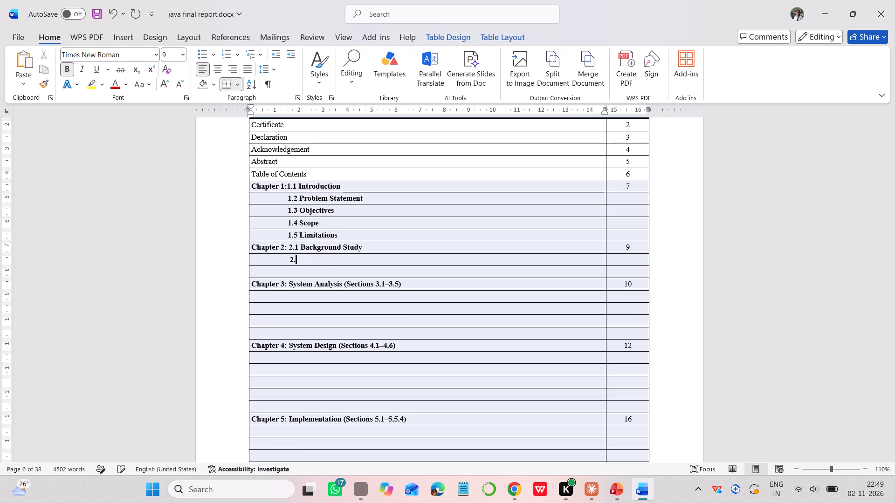
key(2)
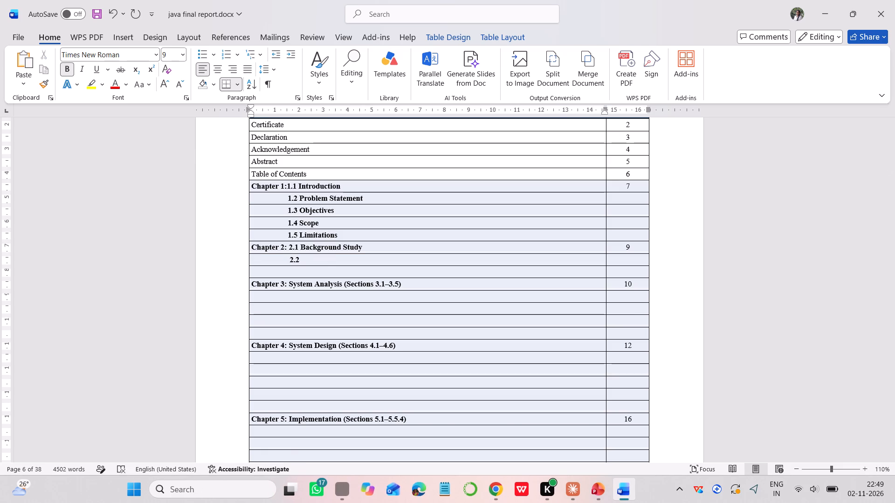
key(space)
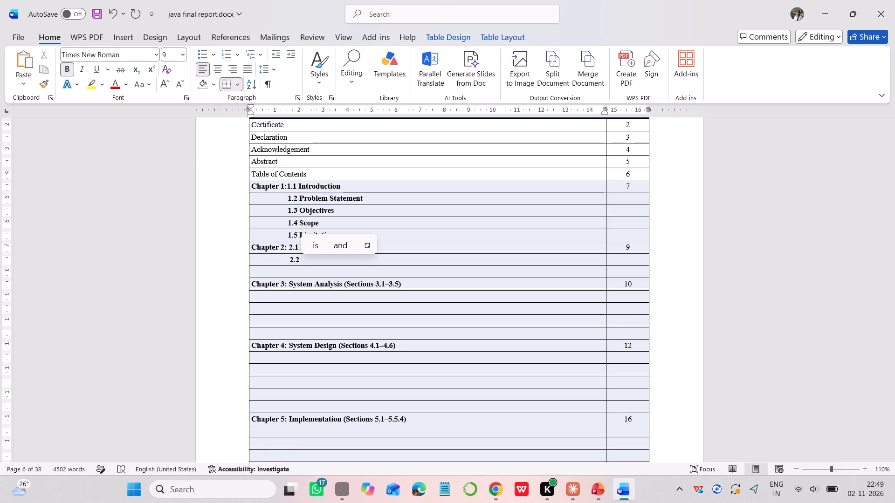
Examine the section 2.2 heading in the Chapter 2 body for the wording of its title.
scroll(438, 287, down, 2)
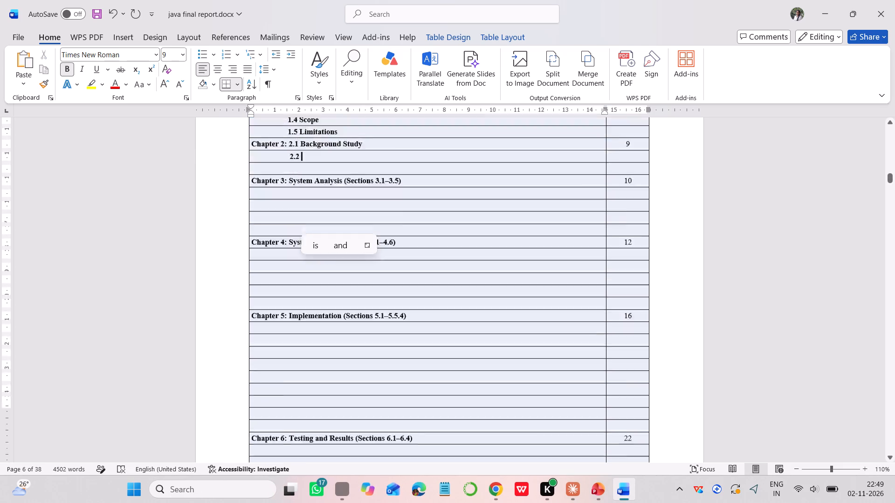
scroll(438, 287, down, 13)
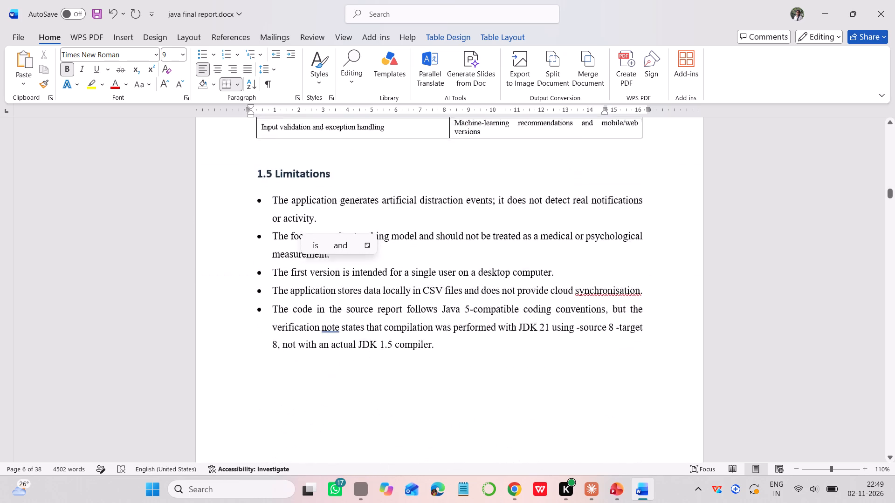
scroll(438, 287, down, 5)
scroll(438, 287, up, 5)
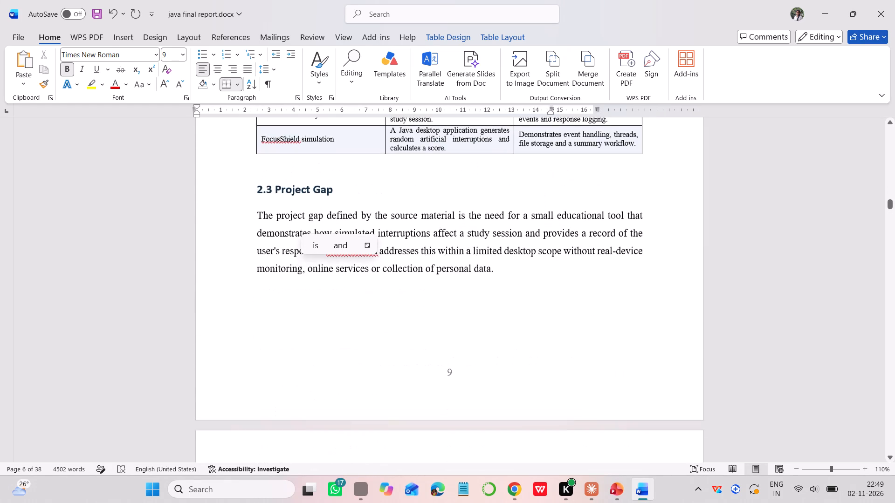
scroll(438, 287, up, 1)
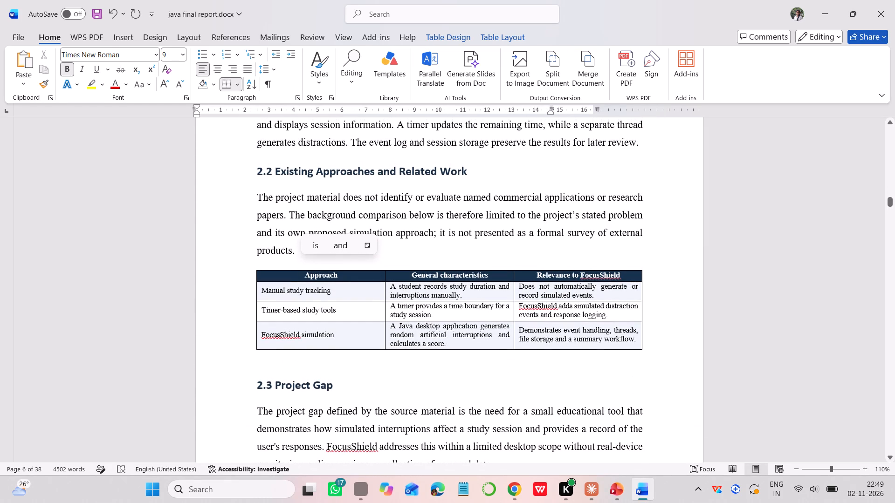
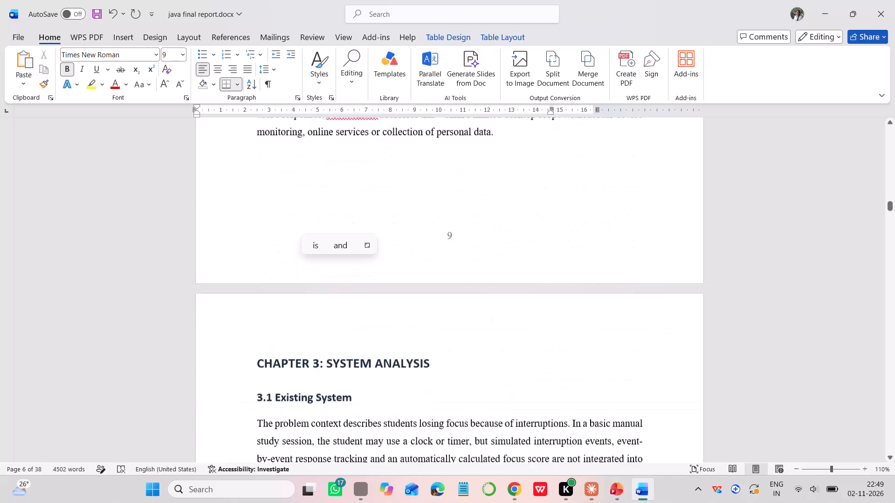
Review the numbered section headings and their page numbers throughout Chapter 3, System Analysis, in the report body.
scroll(438, 287, down, 1)
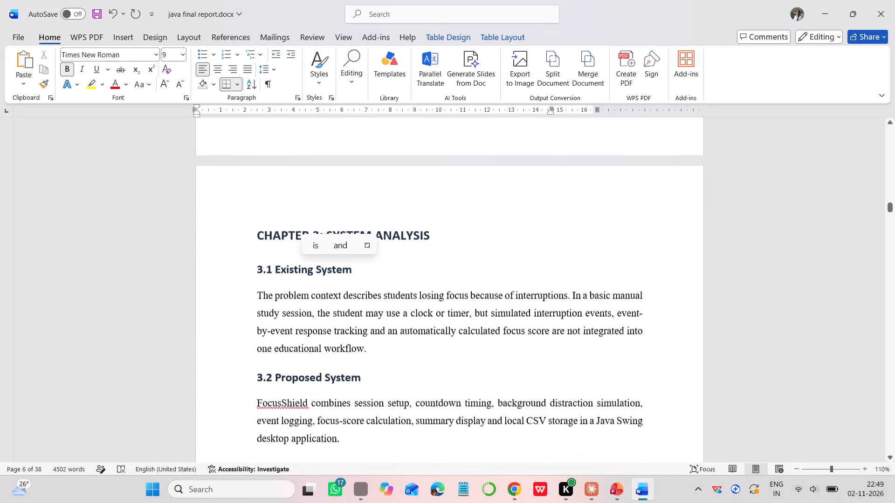
scroll(438, 287, down, 2)
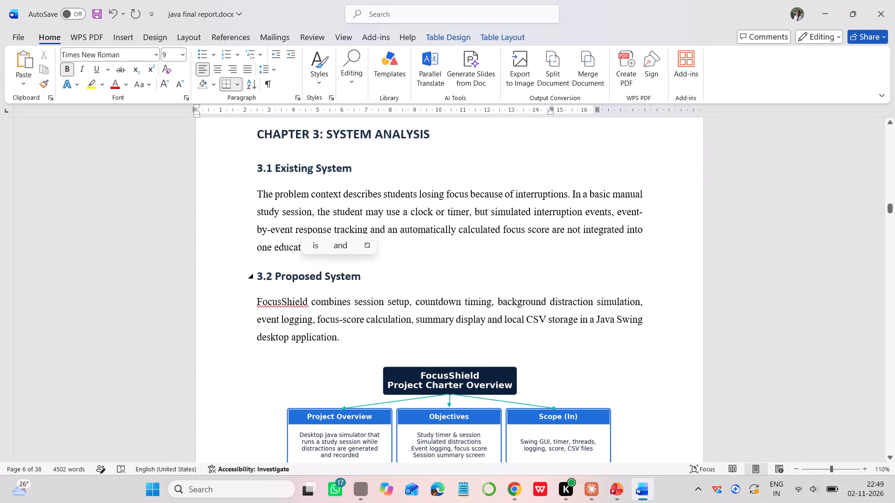
scroll(438, 287, down, 1)
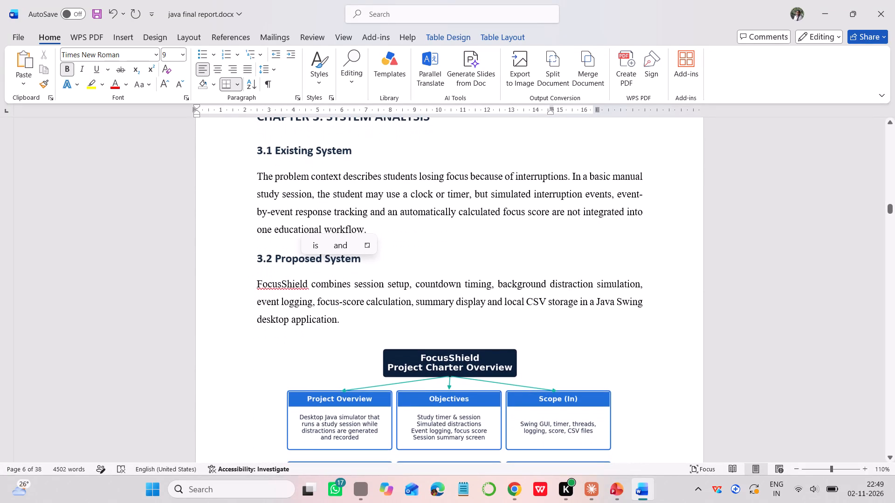
scroll(438, 287, down, 2)
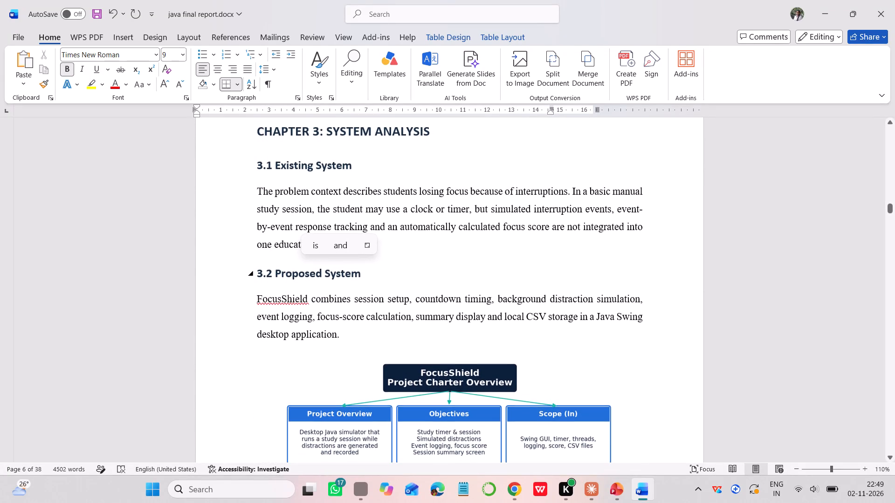
scroll(438, 287, down, 1)
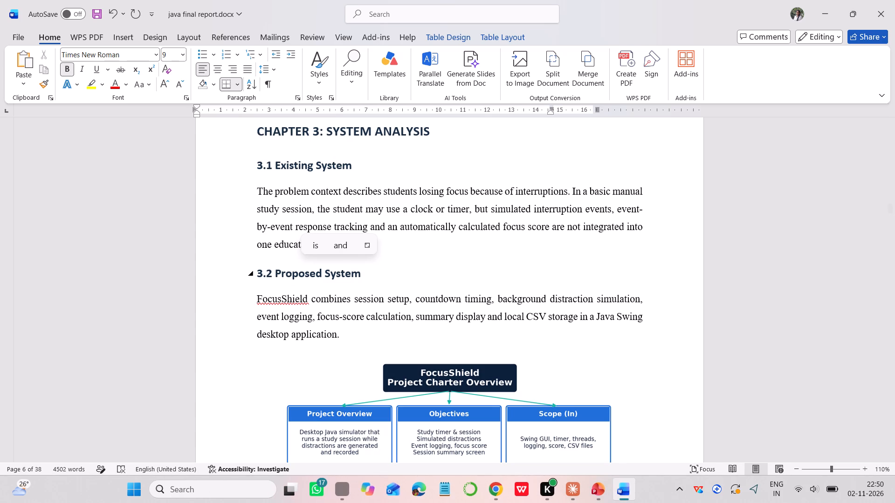
scroll(438, 287, down, 1)
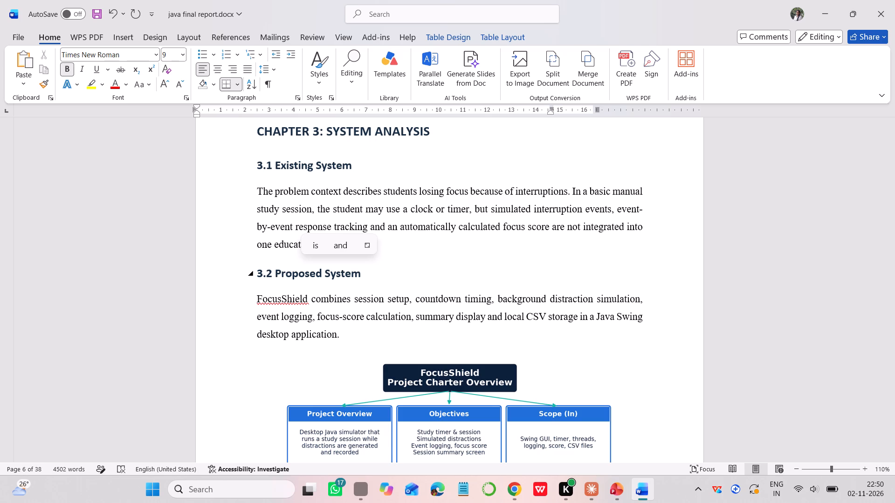
scroll(438, 287, down, 5)
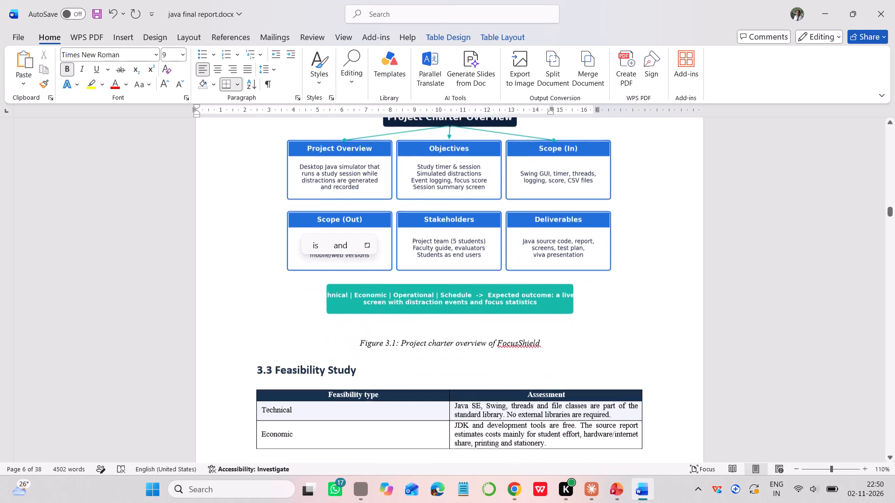
scroll(438, 287, down, 2)
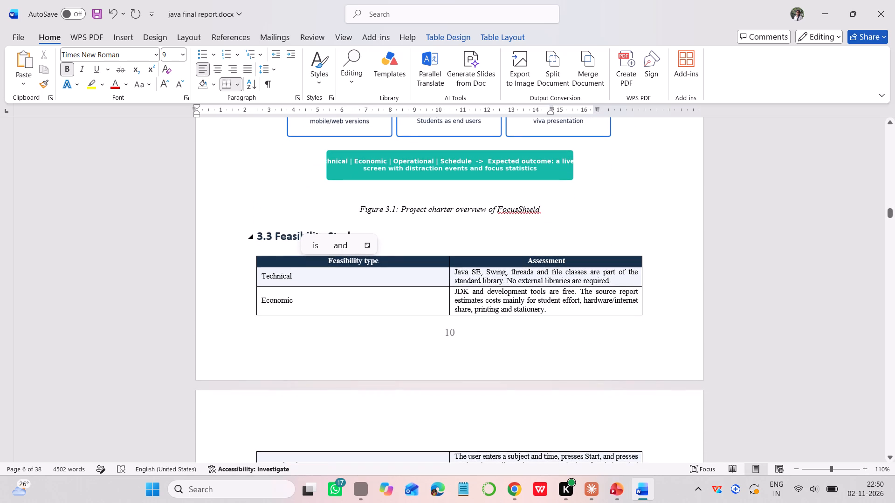
click(420, 242)
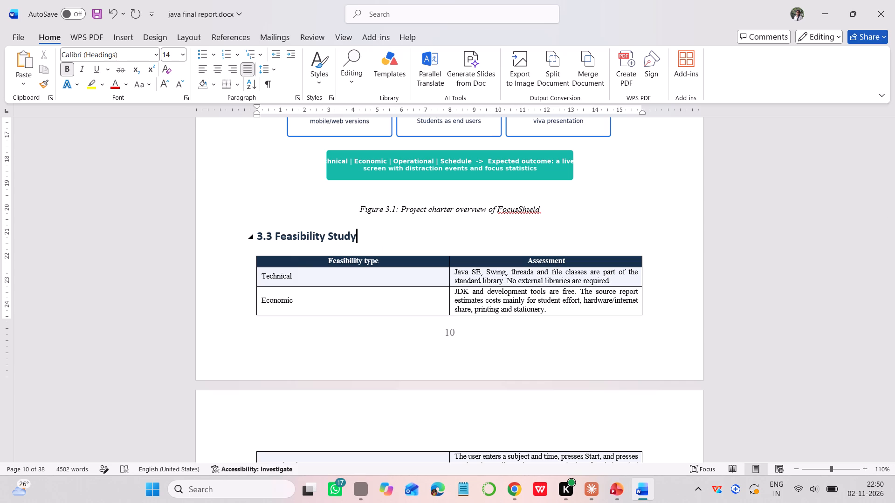
scroll(420, 242, down, 1)
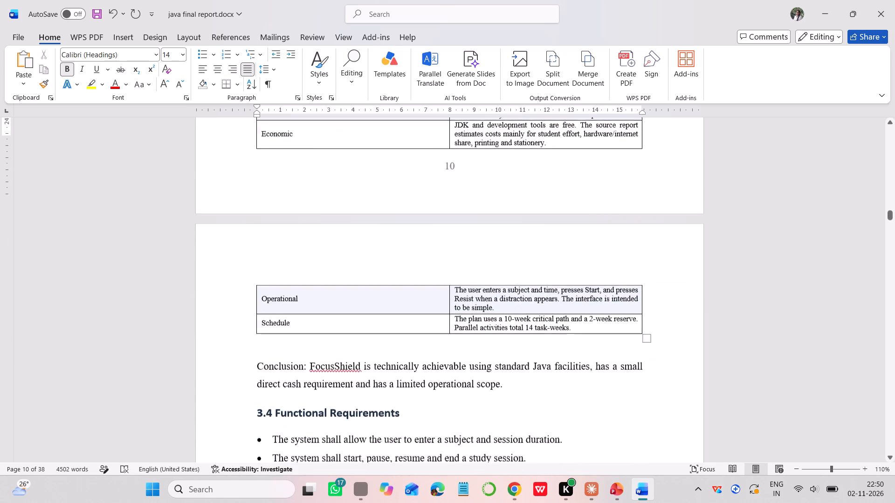
scroll(420, 242, down, 4)
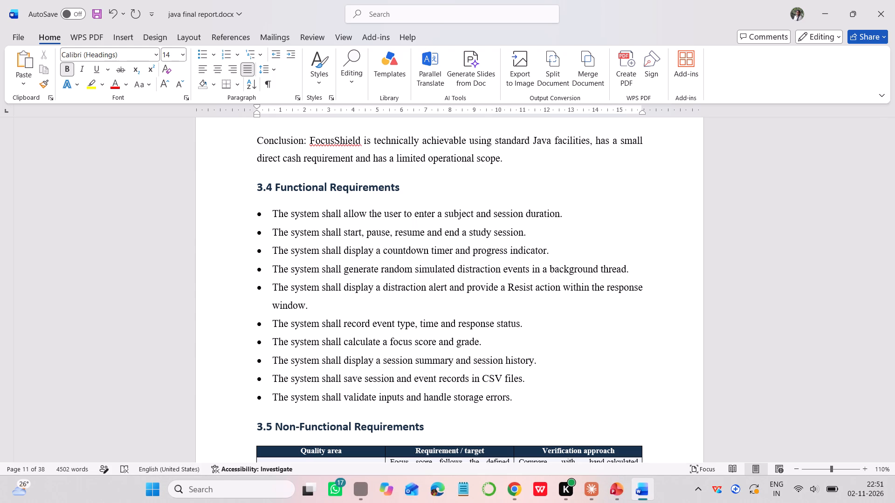
scroll(420, 242, down, 2)
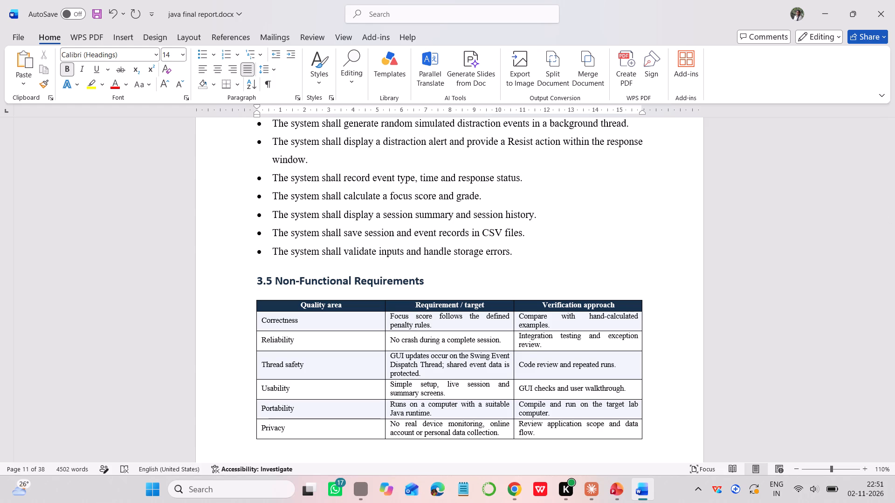
scroll(420, 242, down, 2)
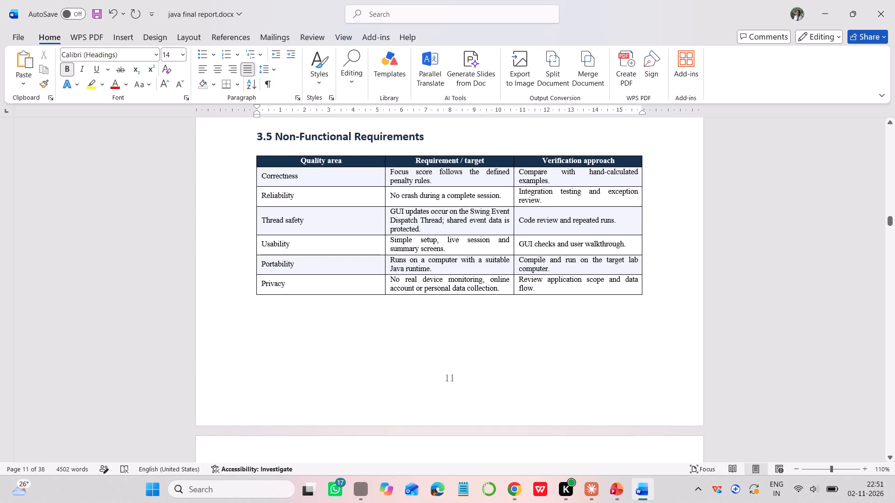
scroll(420, 242, down, 3)
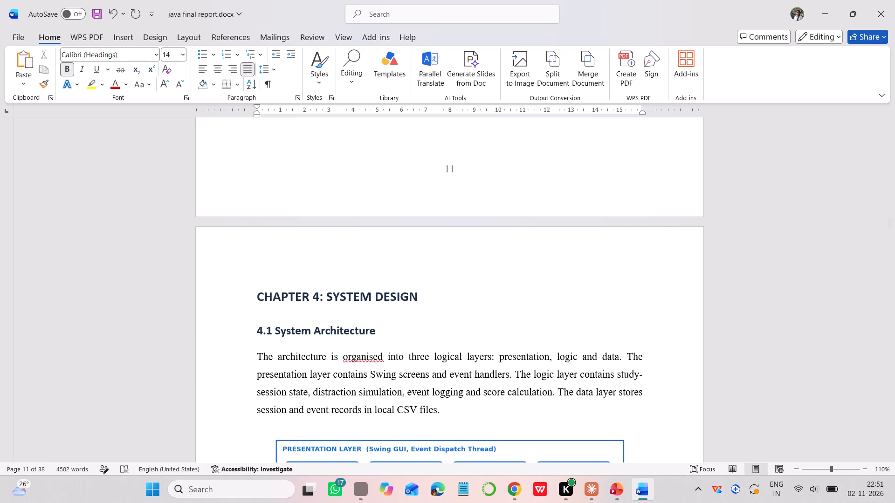
scroll(420, 242, down, 2)
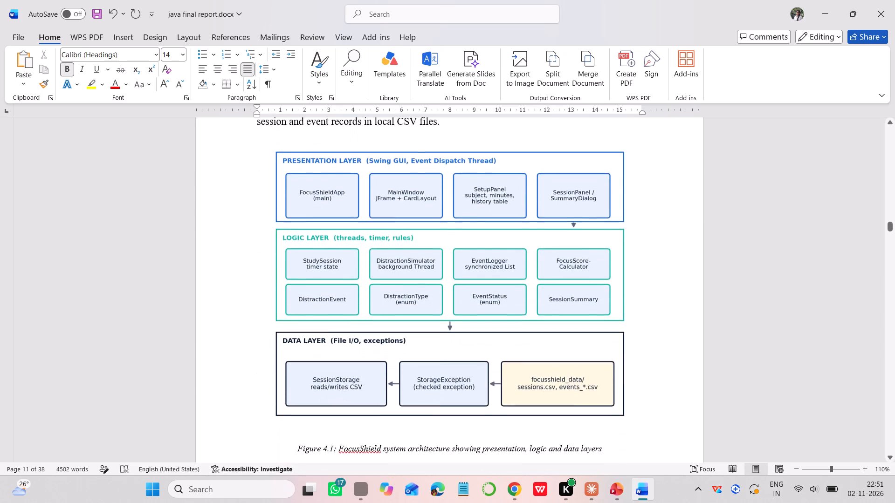